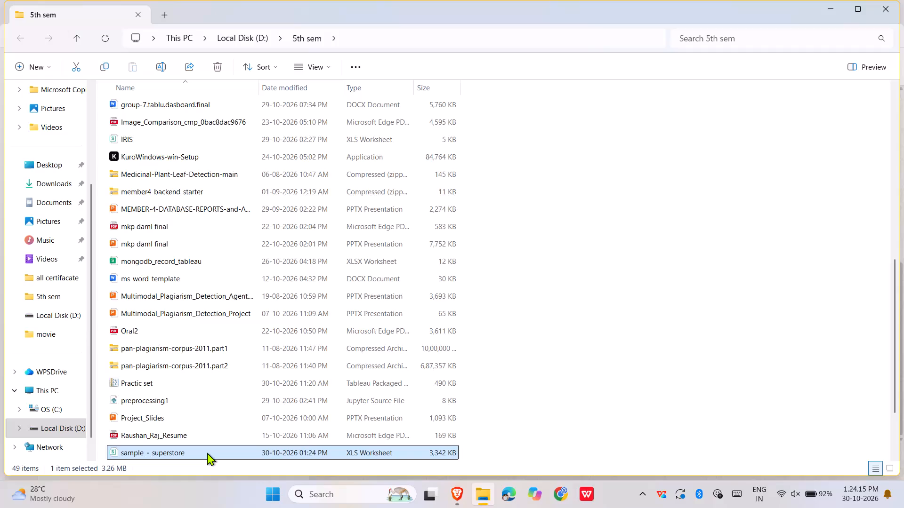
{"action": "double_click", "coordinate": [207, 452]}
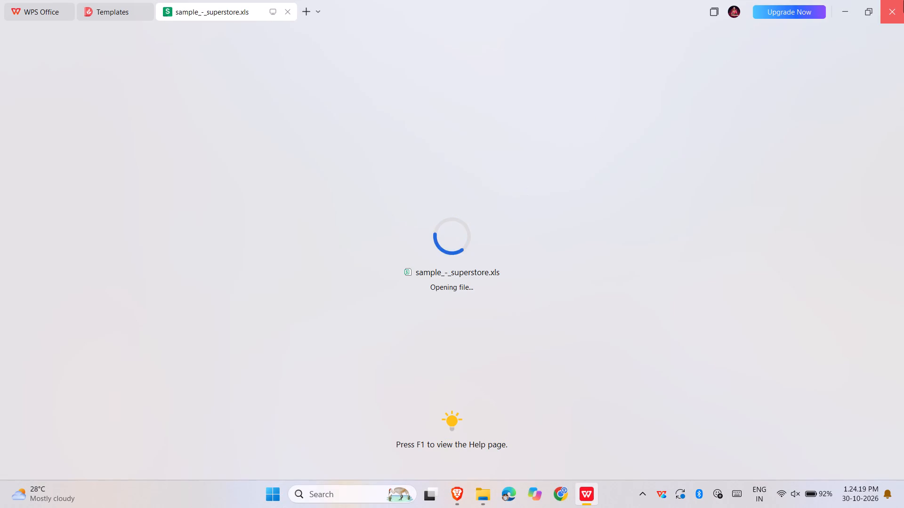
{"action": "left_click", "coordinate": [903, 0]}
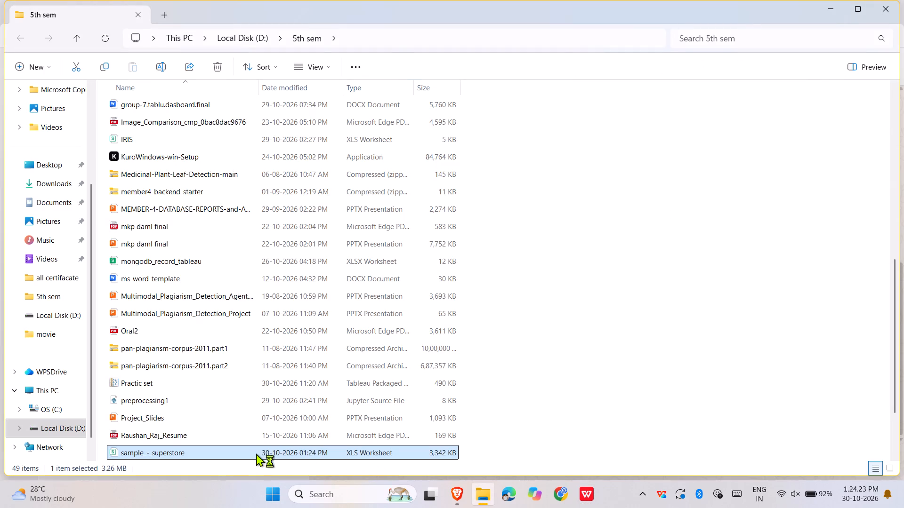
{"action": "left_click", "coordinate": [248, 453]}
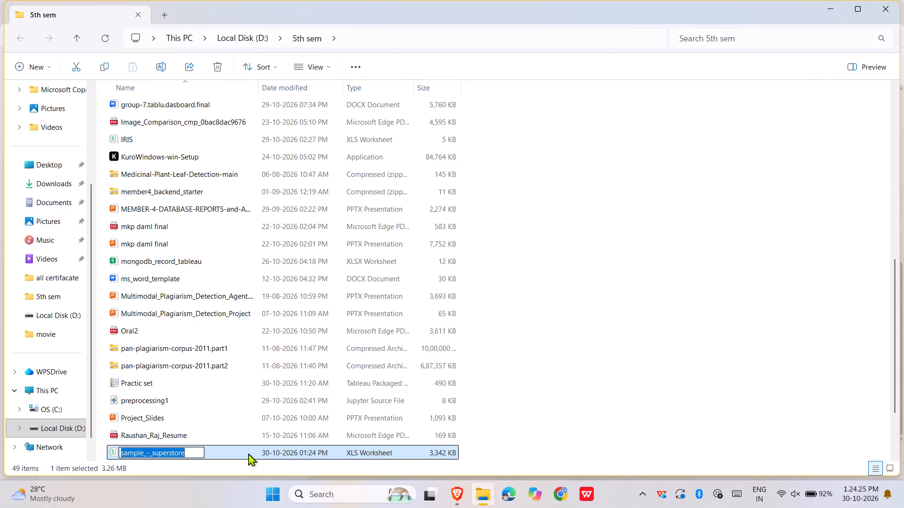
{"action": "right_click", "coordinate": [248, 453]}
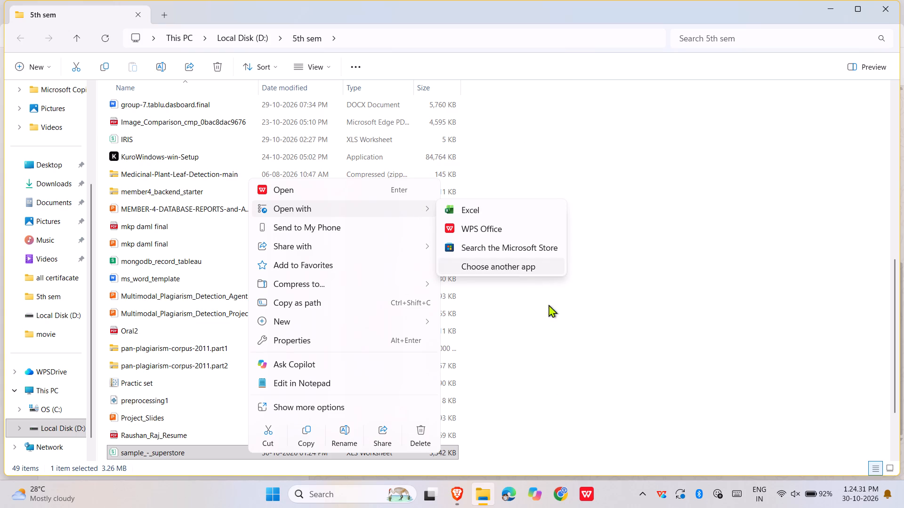
Search the computer for "tab" to find and launch Tableau Public 2026.2.
{"action": "left_click", "coordinate": [335, 493]}
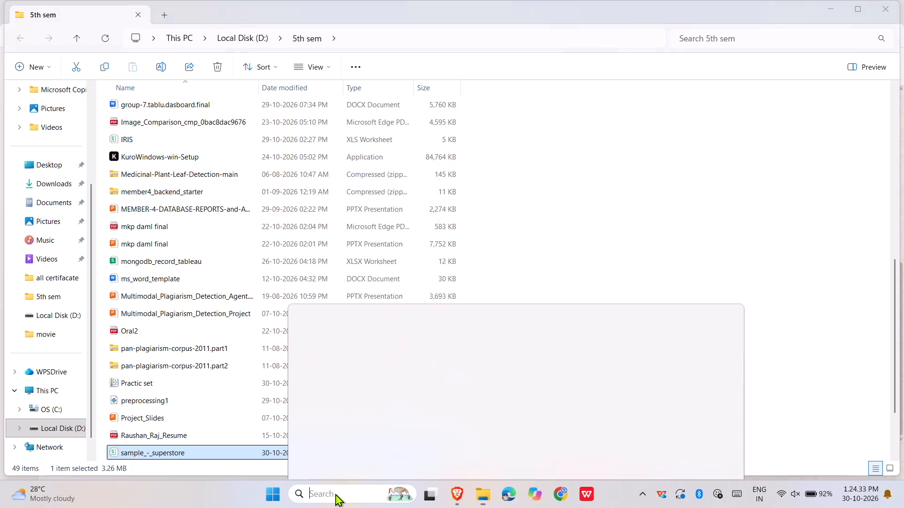
{"action": "type", "text": "tab"}
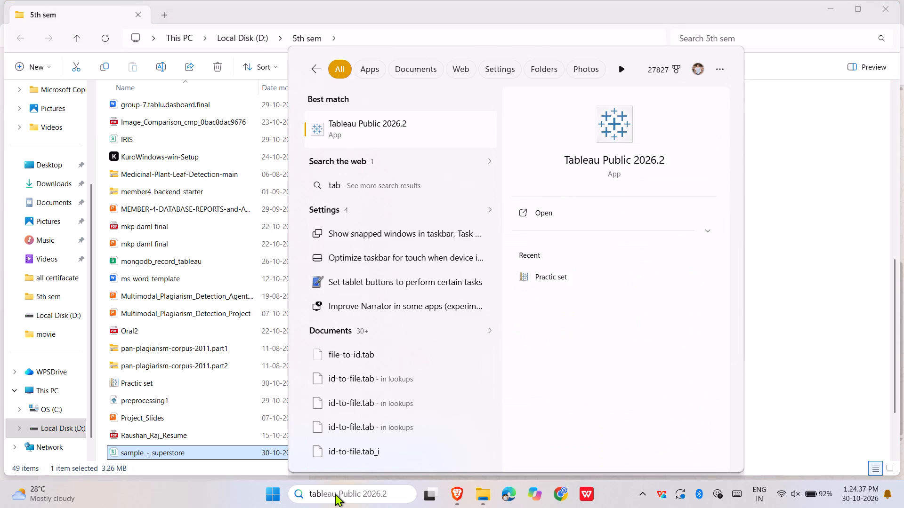
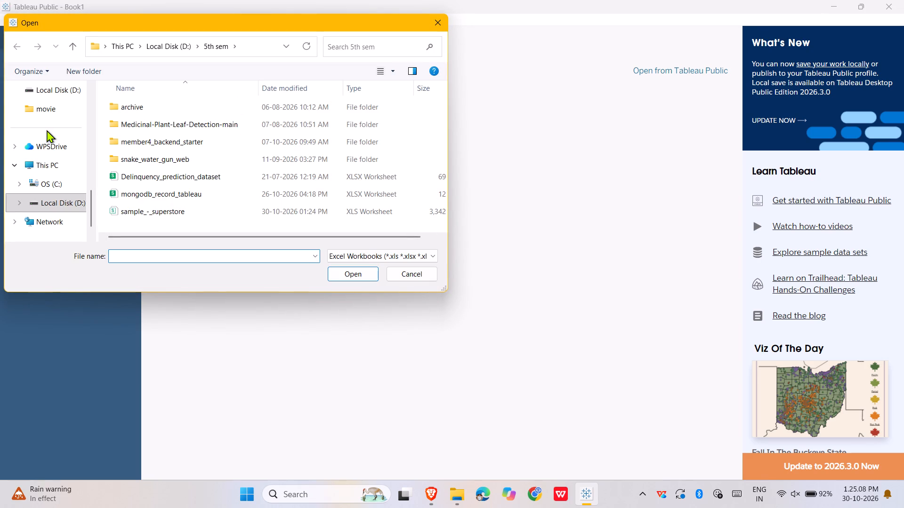
Open the sample_-_superstore Excel workbook from the 5th sem folder as the data source.
{"action": "left_click", "coordinate": [194, 213]}
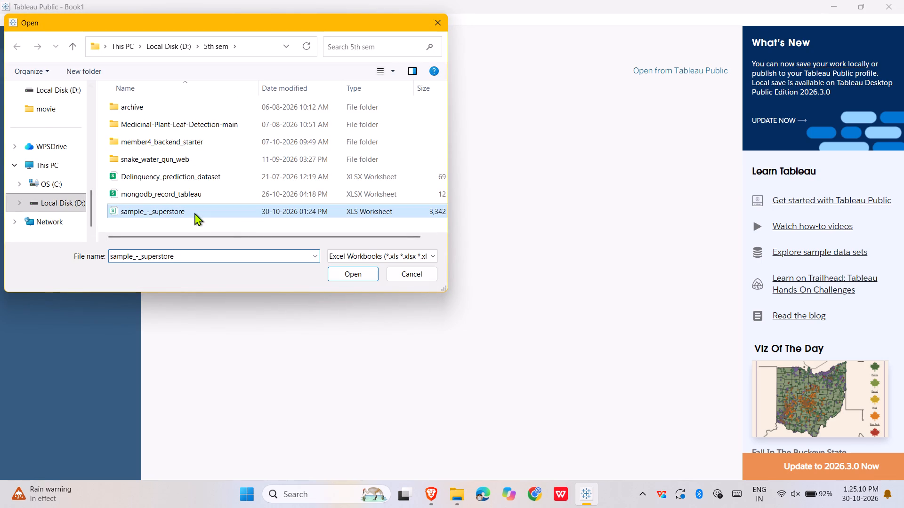
{"action": "left_click", "coordinate": [366, 272]}
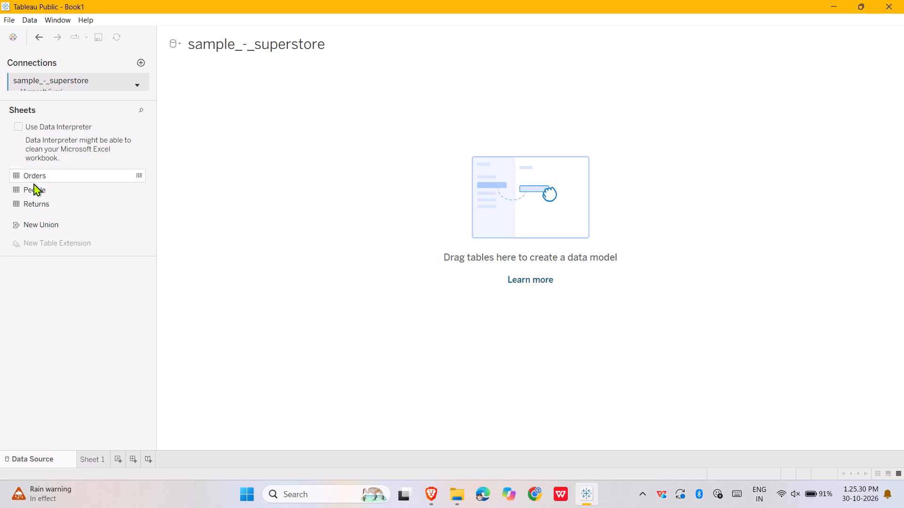
Turn on Data Interpreter for the sample_-_superstore sheets.
{"action": "scroll", "coordinate": [36, 200], "scroll_direction": "down", "scroll_amount": 4}
{"action": "left_click", "coordinate": [76, 129]}
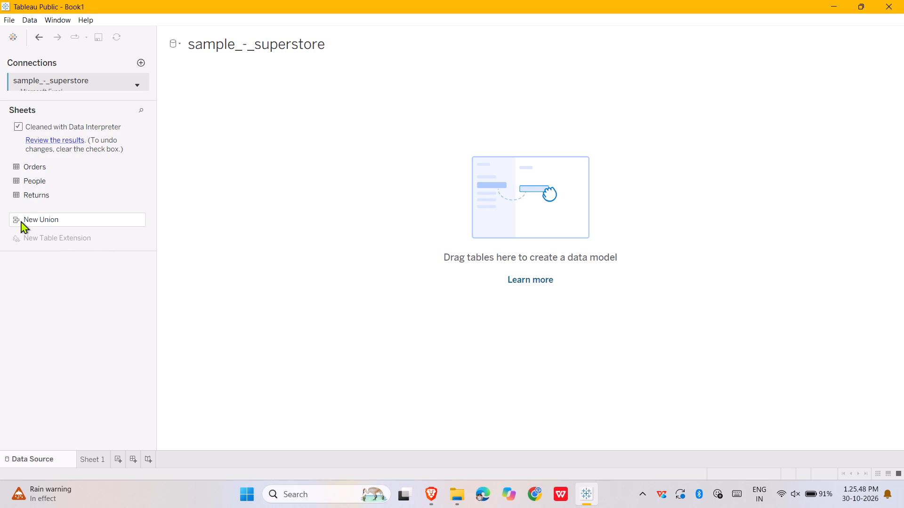
Look through the online help article about using relationships for multi-table data analysis, linked from the empty data model canvas.
{"action": "left_click", "coordinate": [29, 167]}
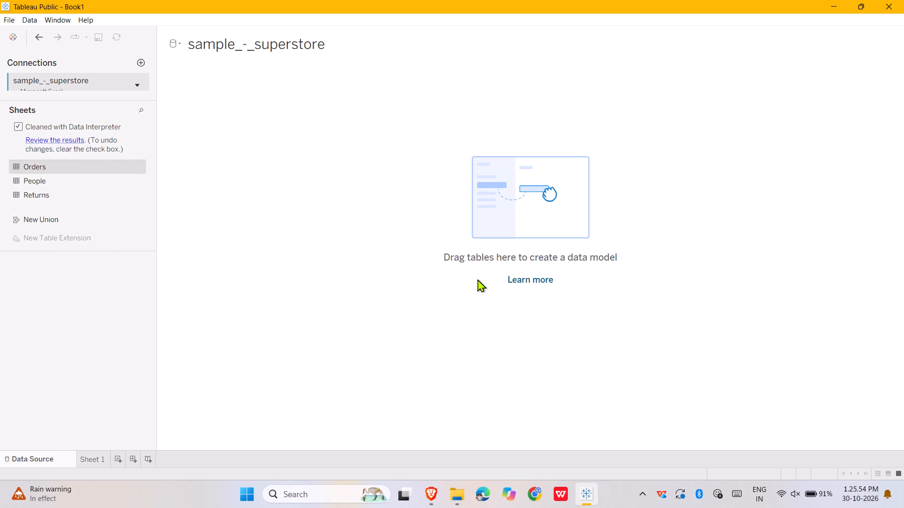
{"action": "scroll", "coordinate": [477, 279], "scroll_direction": "down", "scroll_amount": 5}
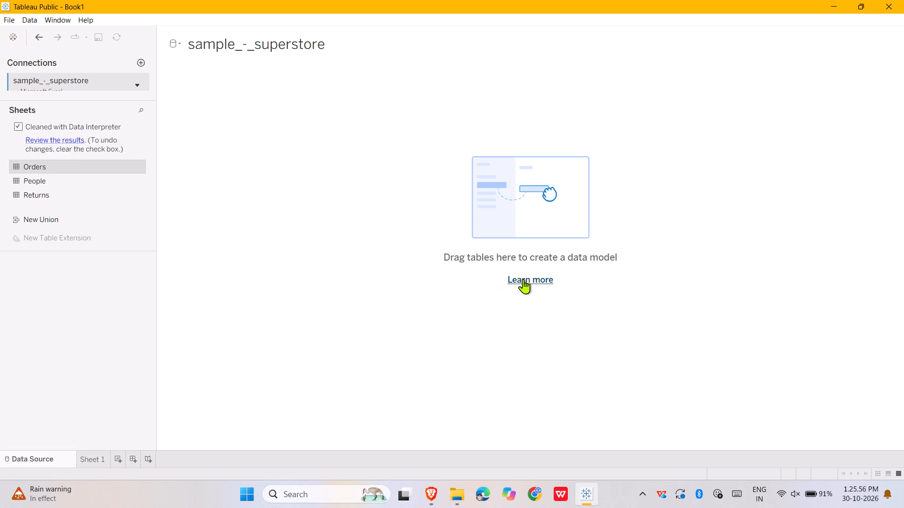
{"action": "left_click", "coordinate": [523, 279]}
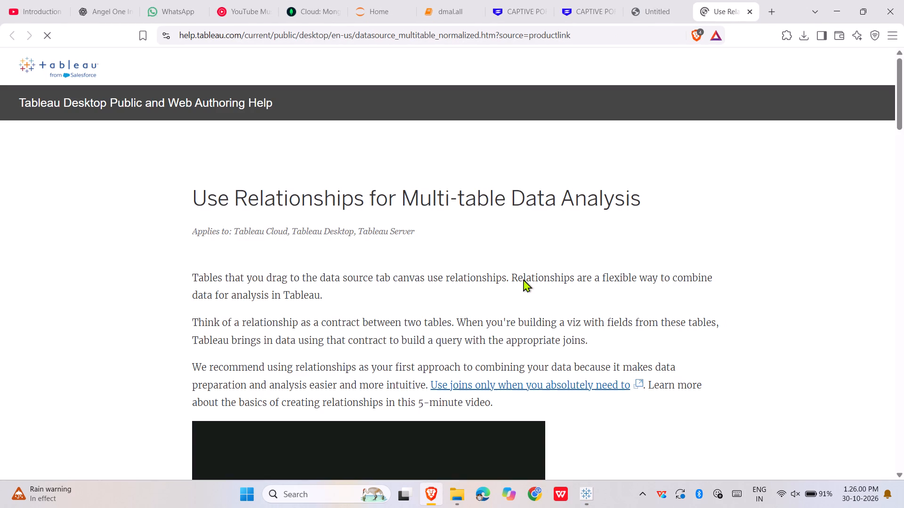
{"action": "scroll", "coordinate": [523, 279], "scroll_direction": "down", "scroll_amount": 9}
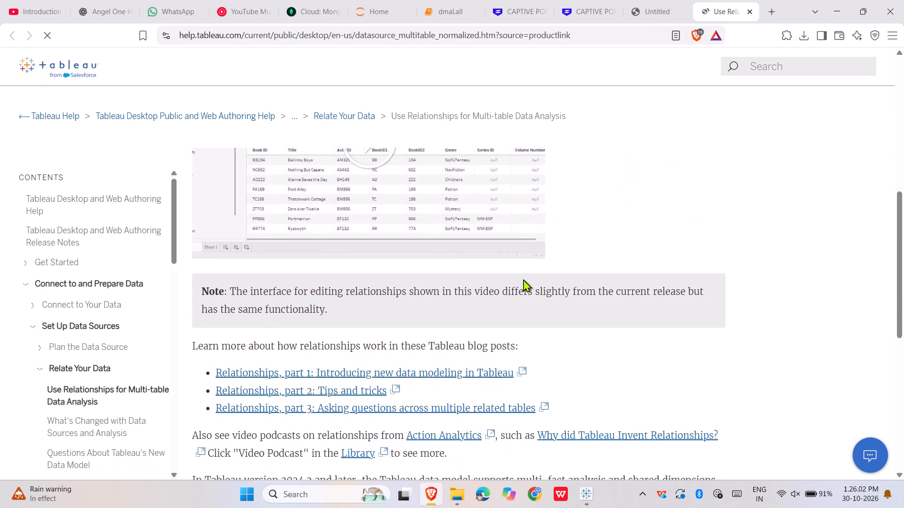
{"action": "scroll", "coordinate": [523, 279], "scroll_direction": "down", "scroll_amount": 8}
{"action": "scroll", "coordinate": [523, 279], "scroll_direction": "up", "scroll_amount": 7}
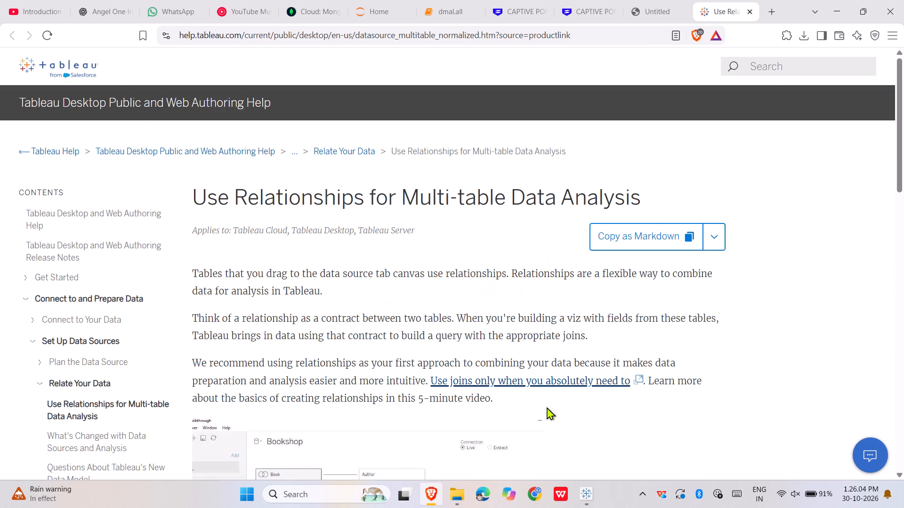
{"action": "left_click", "coordinate": [572, 436]}
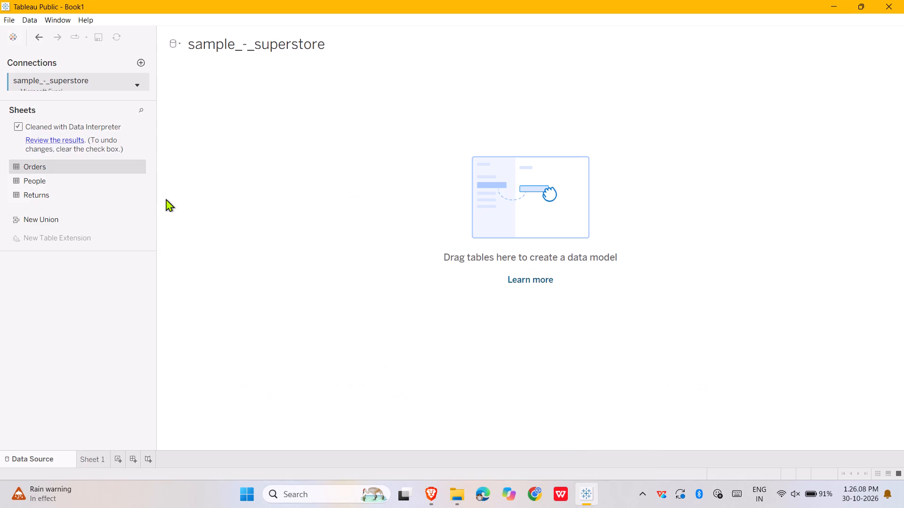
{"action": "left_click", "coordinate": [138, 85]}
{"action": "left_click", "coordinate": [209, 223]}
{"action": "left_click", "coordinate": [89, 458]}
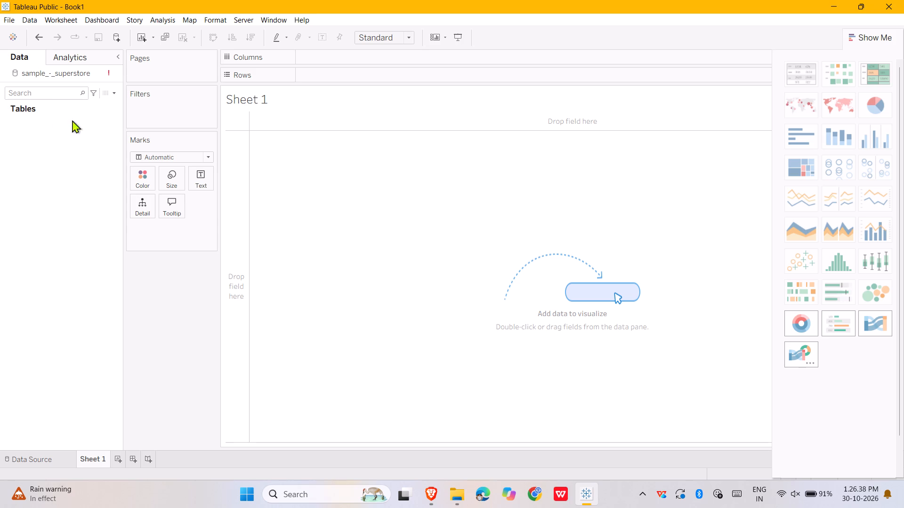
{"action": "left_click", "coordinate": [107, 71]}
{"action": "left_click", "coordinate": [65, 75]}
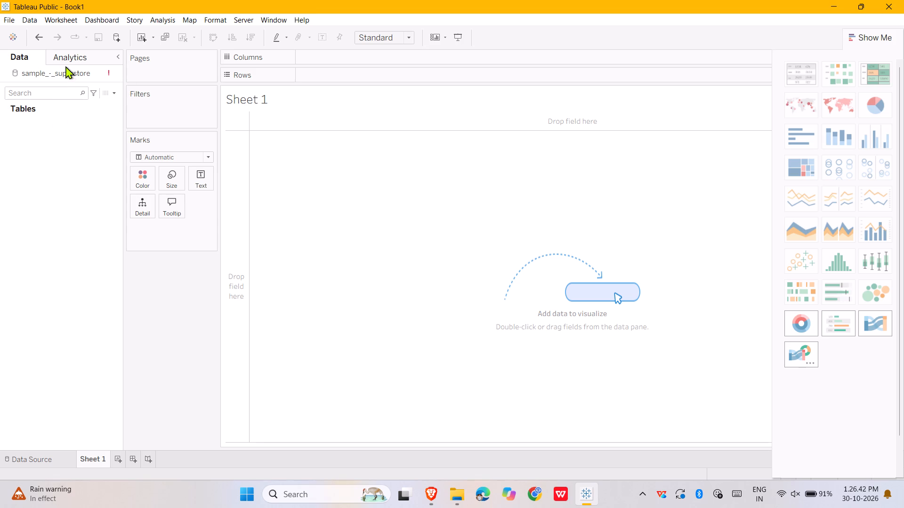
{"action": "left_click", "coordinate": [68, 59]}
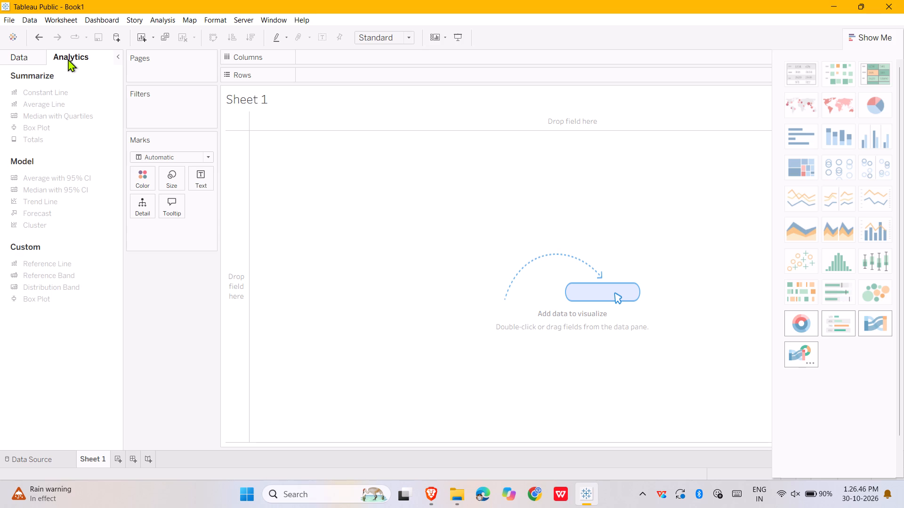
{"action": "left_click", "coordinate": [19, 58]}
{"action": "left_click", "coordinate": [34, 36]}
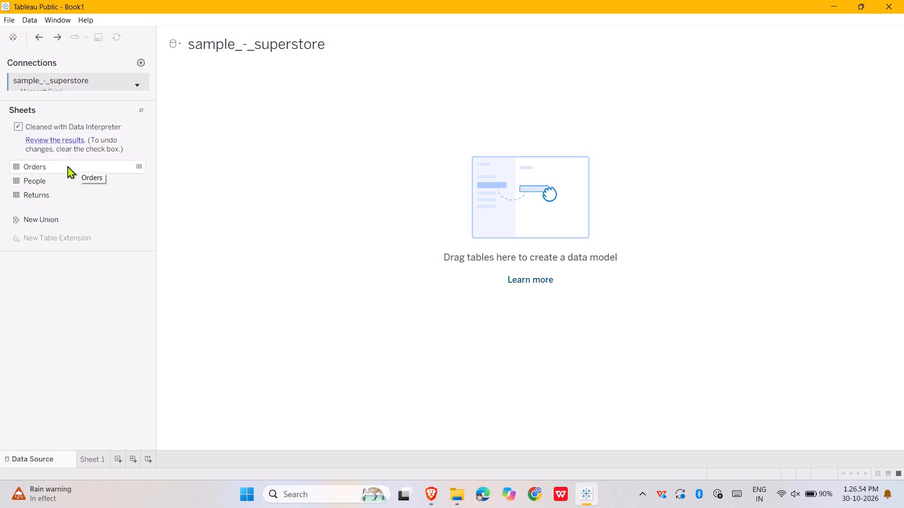
Build the data model by adding the Orders table to the canvas and relating the People table to it.
{"action": "left_click", "coordinate": [67, 166]}
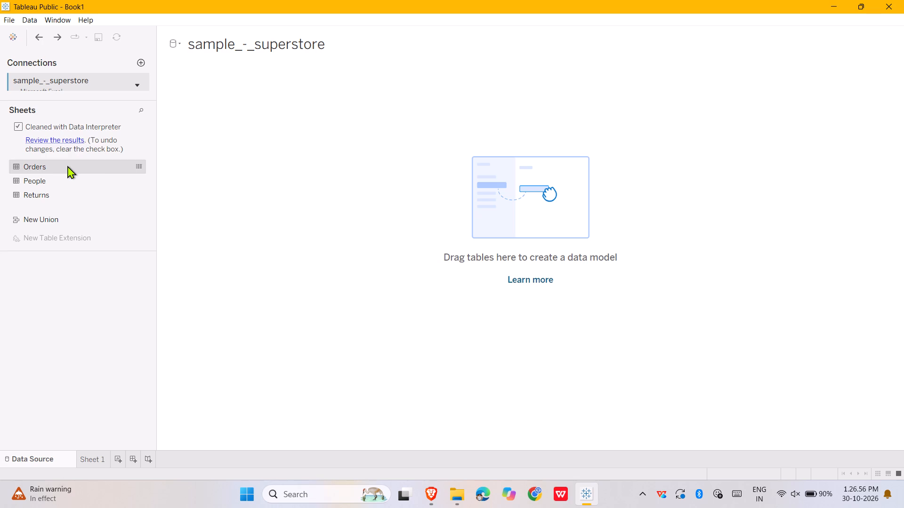
{"action": "left_click_drag", "start_coordinate": [67, 166], "coordinate": [112, 162]}
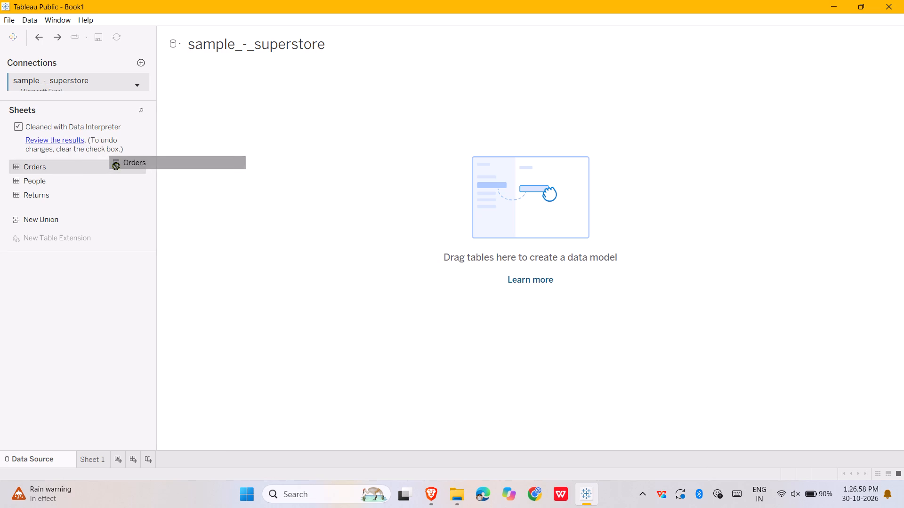
{"action": "left_click_drag", "start_coordinate": [112, 162], "coordinate": [208, 156]}
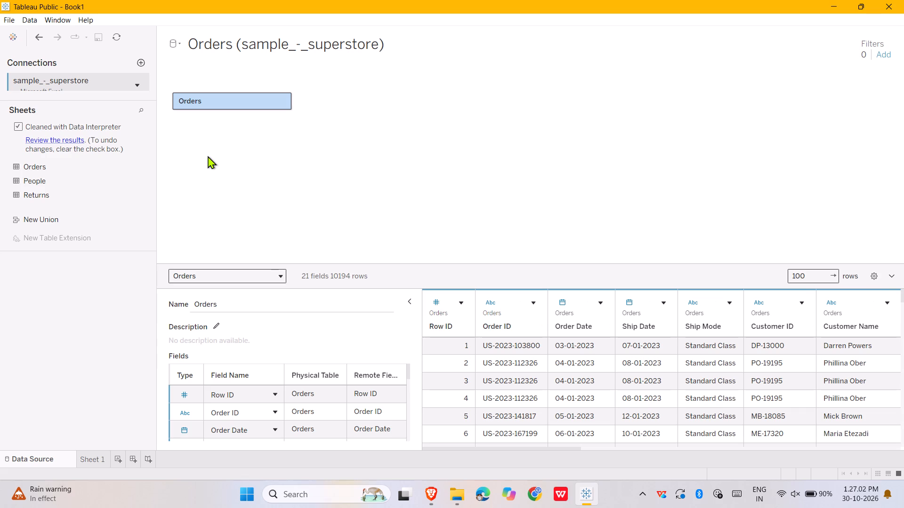
{"action": "left_click", "coordinate": [48, 183]}
{"action": "left_click_drag", "start_coordinate": [48, 183], "coordinate": [190, 172]}
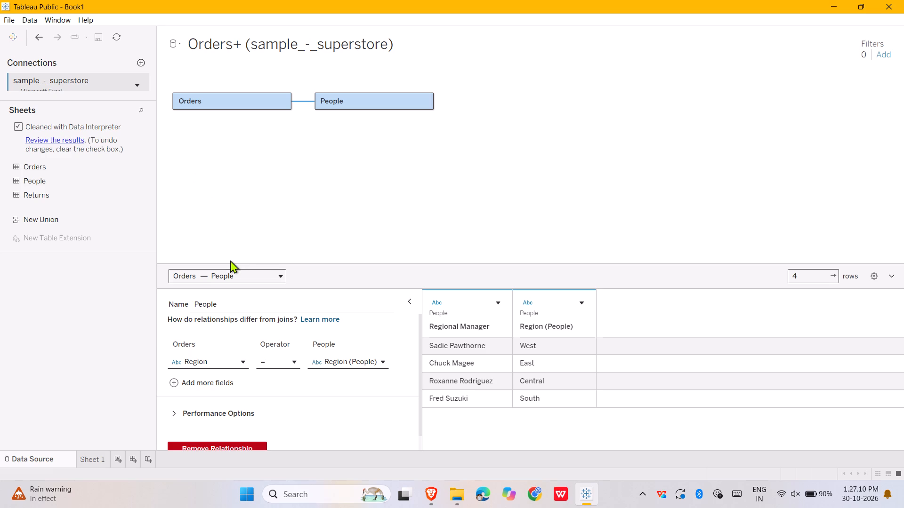
On Sheet 1, build a chart of Sales by Category, with Category in Columns and Sales in Rows.
{"action": "left_click", "coordinate": [92, 458]}
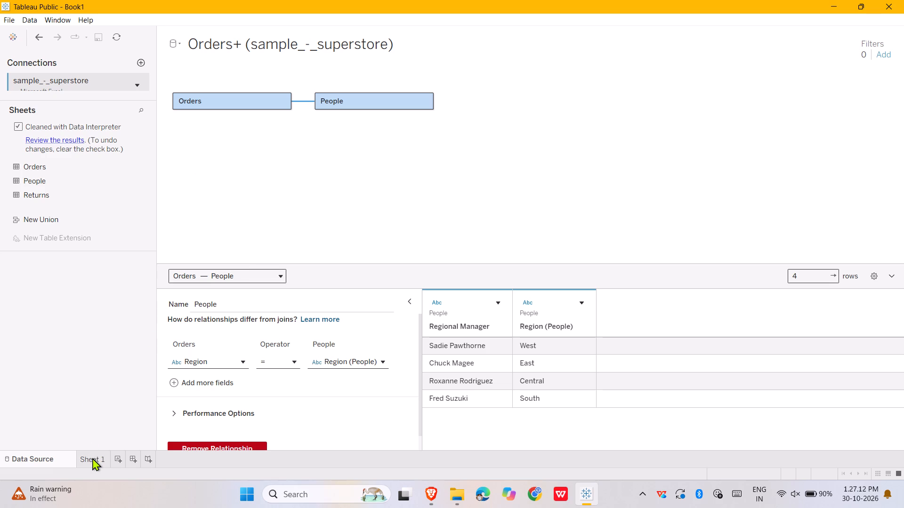
{"action": "left_click", "coordinate": [92, 458]}
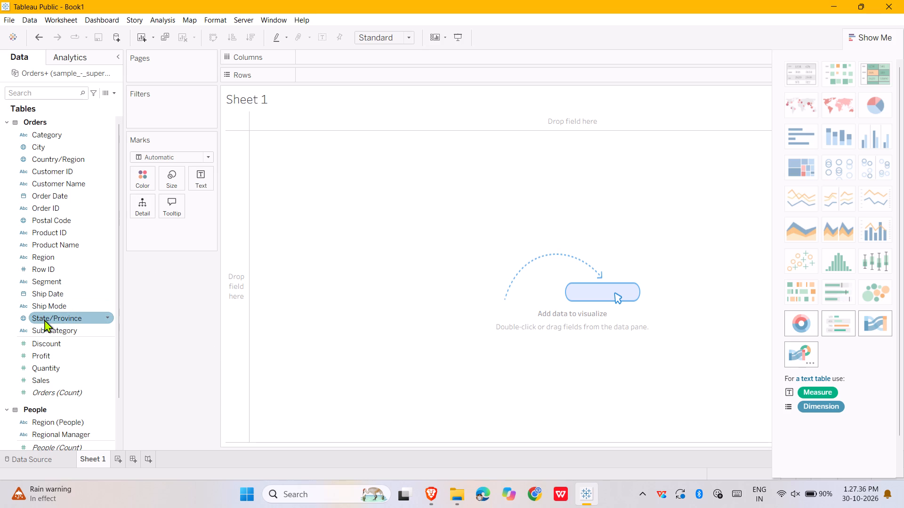
{"action": "scroll", "coordinate": [44, 319], "scroll_direction": "down", "scroll_amount": 6}
{"action": "scroll", "coordinate": [44, 319], "scroll_direction": "up", "scroll_amount": 4}
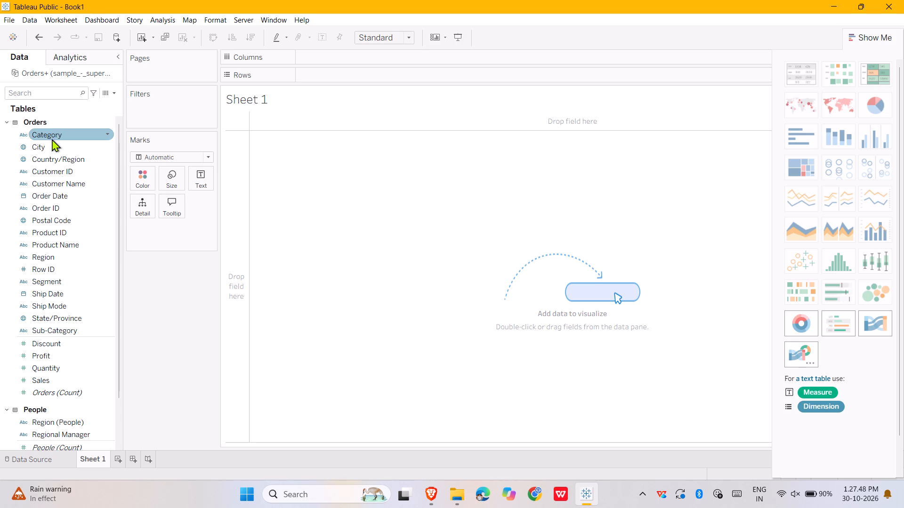
{"action": "left_click", "coordinate": [52, 139]}
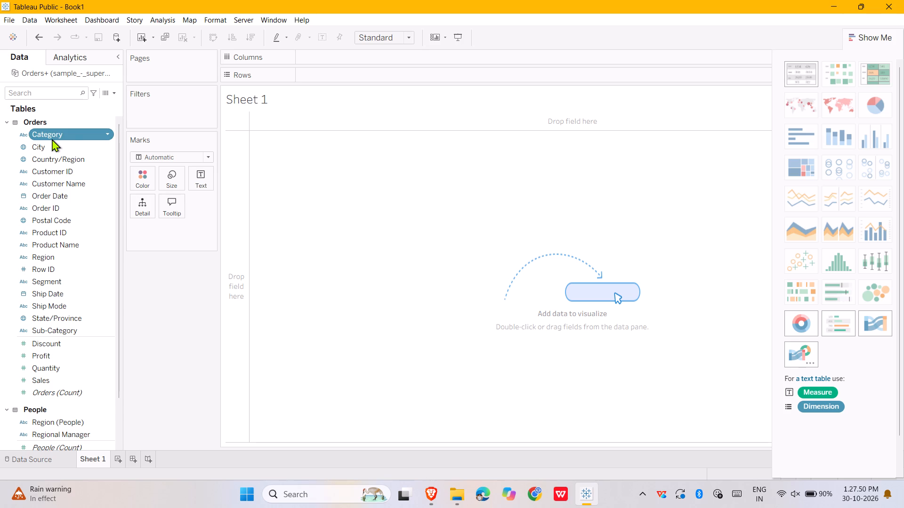
{"action": "left_click_drag", "start_coordinate": [69, 134], "coordinate": [283, 77]}
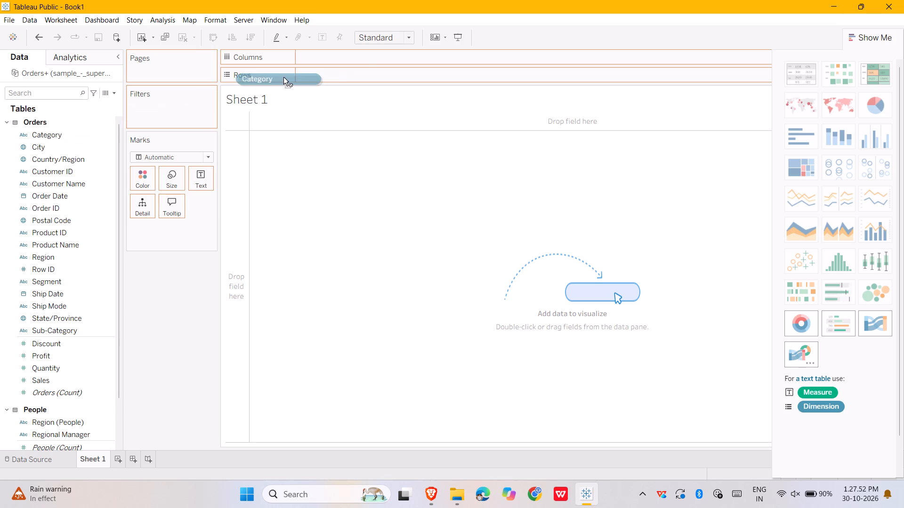
{"action": "left_click_drag", "start_coordinate": [283, 77], "coordinate": [338, 57]}
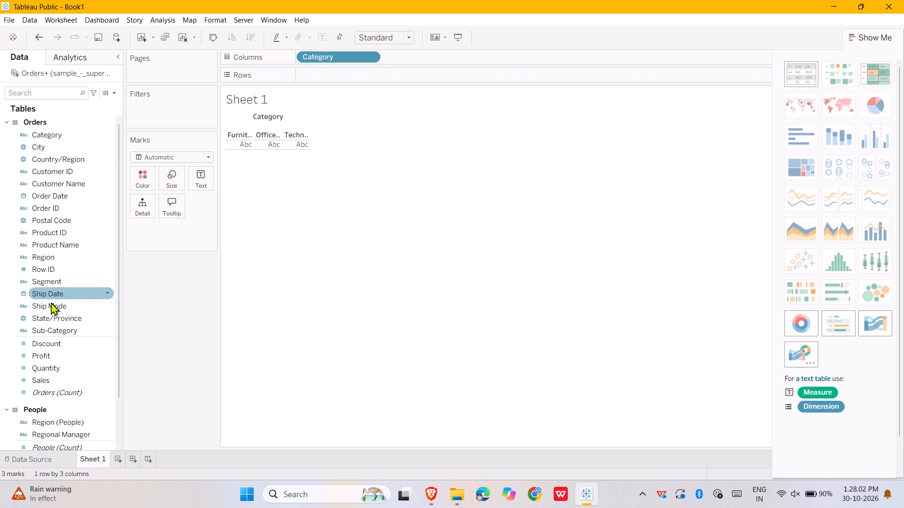
{"action": "left_click_drag", "start_coordinate": [47, 381], "coordinate": [308, 167]}
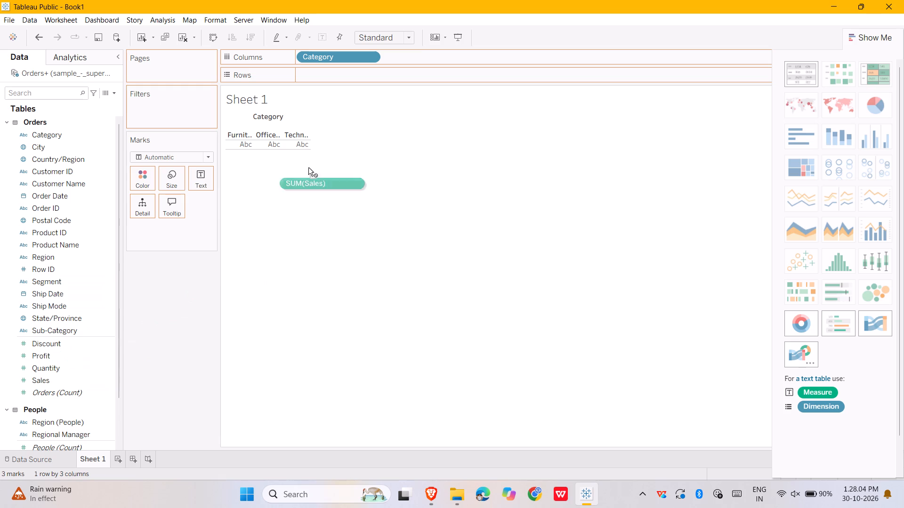
{"action": "left_click_drag", "start_coordinate": [308, 167], "coordinate": [323, 74]}
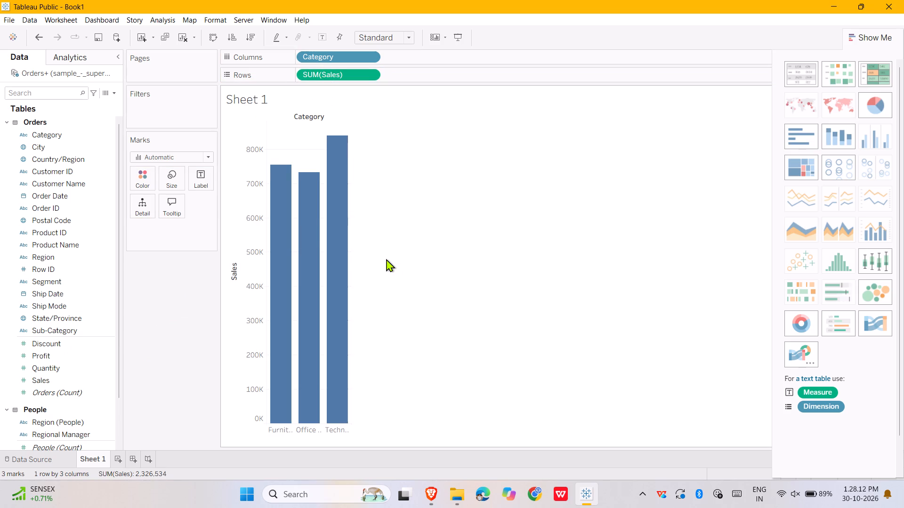
Set the mark type of the Sales by Category chart to Bar.
{"action": "left_click", "coordinate": [210, 158]}
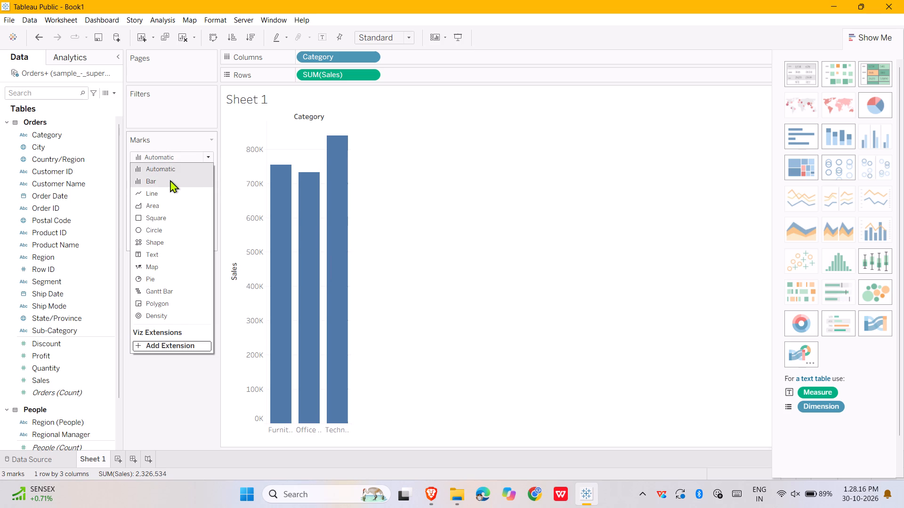
{"action": "left_click", "coordinate": [169, 181]}
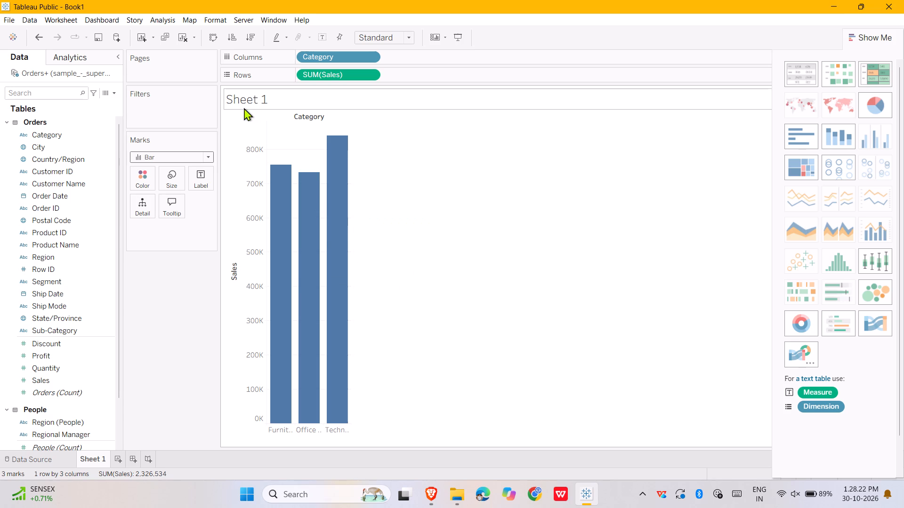
{"action": "scroll", "coordinate": [266, 209], "scroll_direction": "down", "scroll_amount": 4}
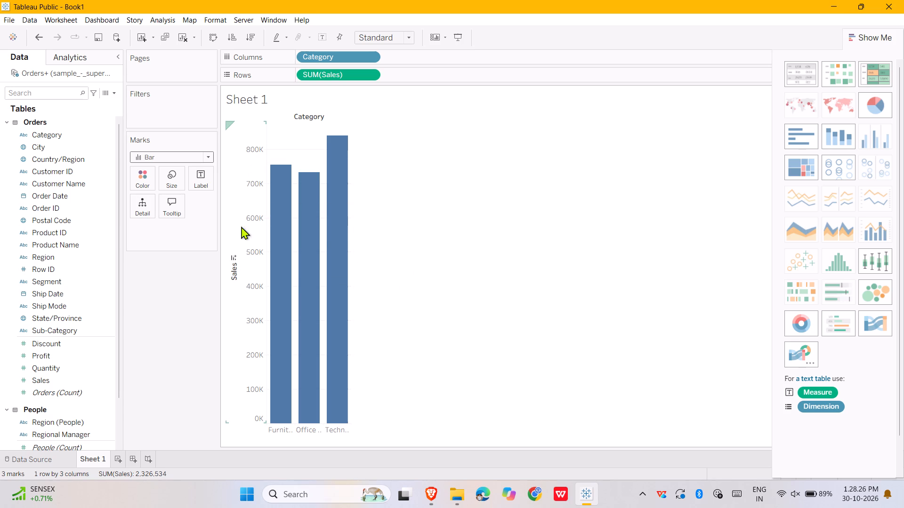
Rename the Sheet 1 worksheet to "Bar chart".
{"action": "left_click", "coordinate": [94, 459]}
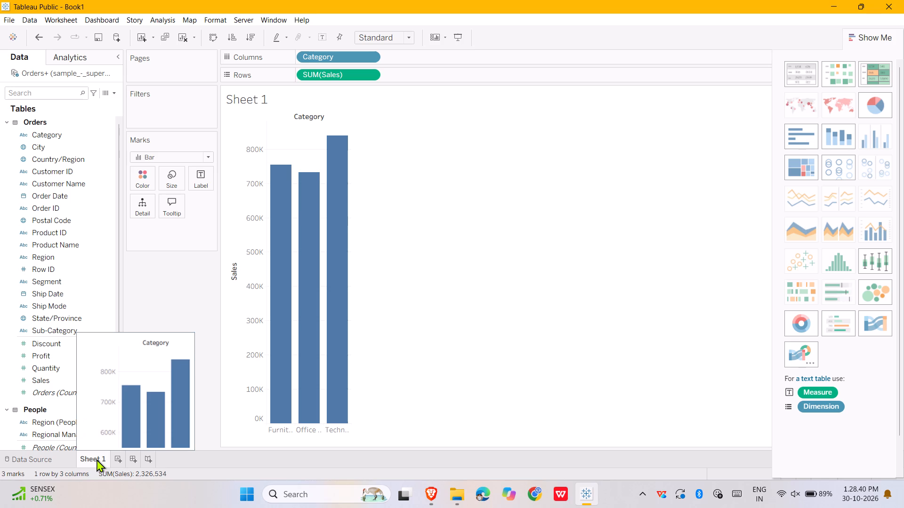
{"action": "right_click", "coordinate": [97, 459]}
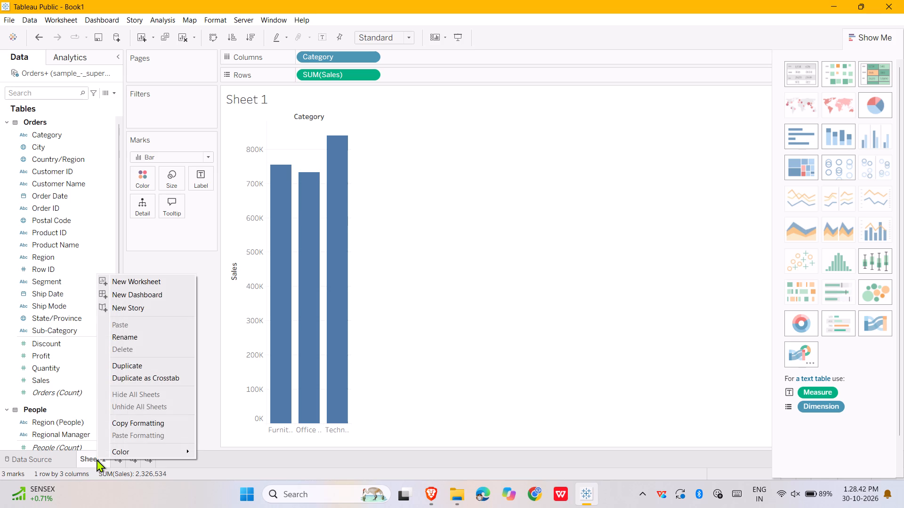
{"action": "left_click", "coordinate": [151, 341]}
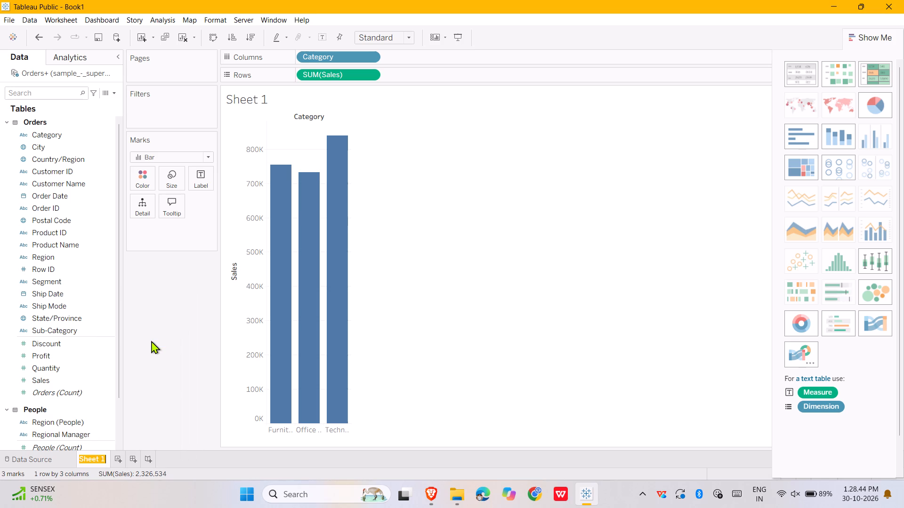
{"action": "key", "text": "BackSpace"}
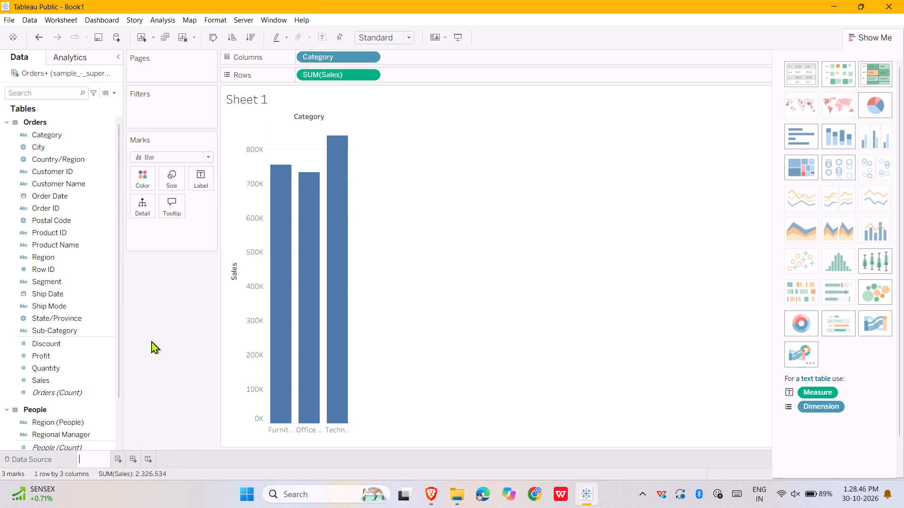
{"action": "type", "text": "Abar chart"}
{"action": "key", "text": "Left"}
{"action": "key", "text": "Left"}
{"action": "key", "text": "Left"}
{"action": "key", "text": "Left"}
{"action": "key", "text": "Left"}
{"action": "key", "text": "Left"}
{"action": "key", "text": "BackSpace"}
{"action": "key", "text": "BackSpace"}
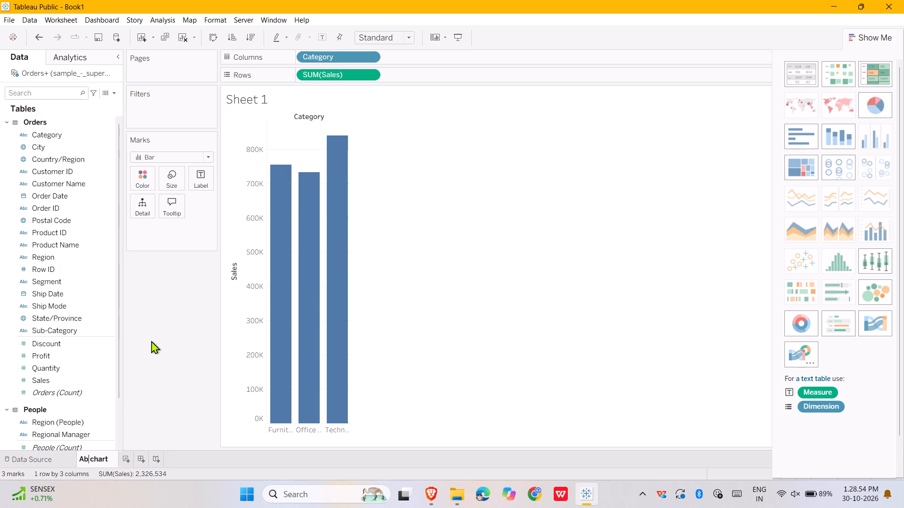
{"action": "key", "text": "BackSpace"}
{"action": "key", "text": "BackSpace"}
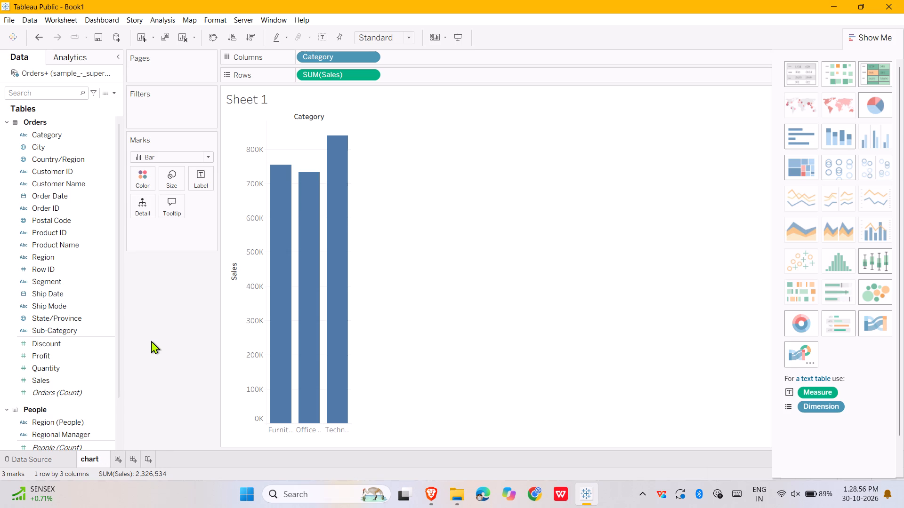
{"action": "key", "text": "shift+b"}
{"action": "key", "text": "a"}
{"action": "key", "text": "e"}
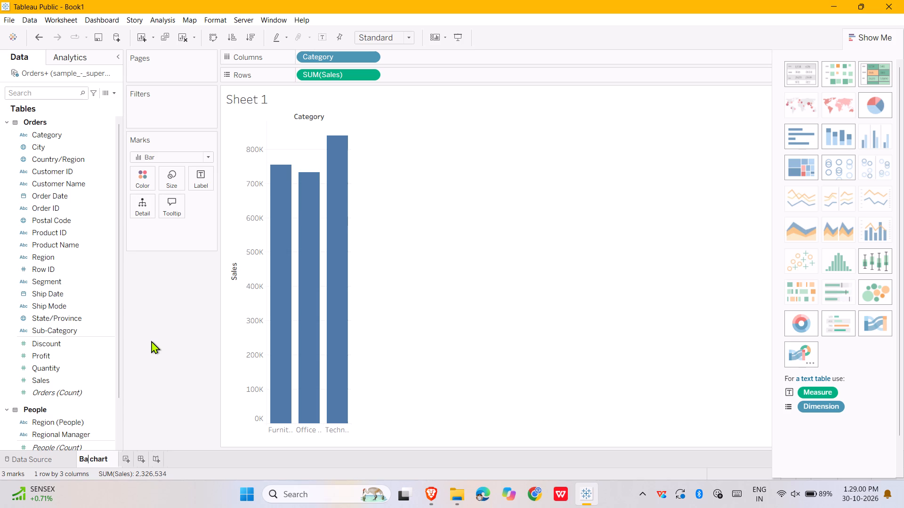
{"action": "key", "text": "BackSpace"}
{"action": "key", "text": "r"}
{"action": "key", "text": "Return"}
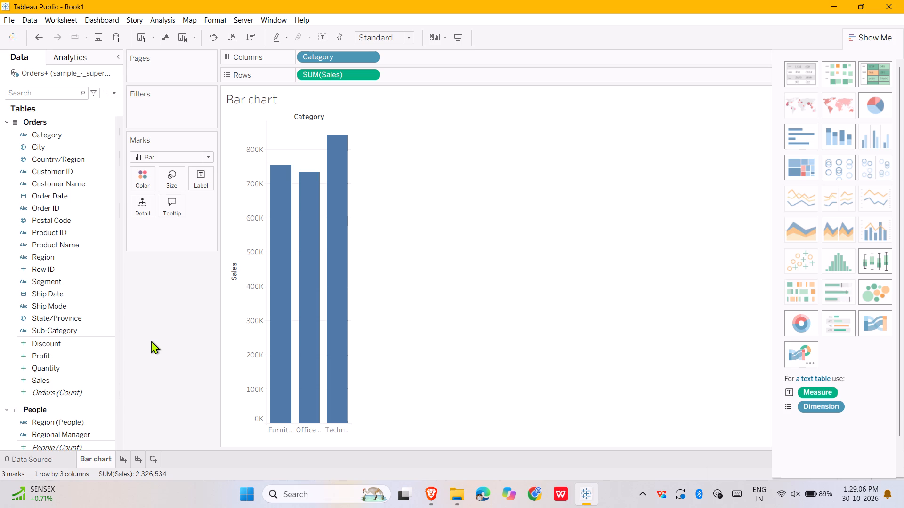
Recolor the bars of the Sales by Category chart, trying orange and light blue before settling on yellow.
{"action": "left_click", "coordinate": [143, 175]}
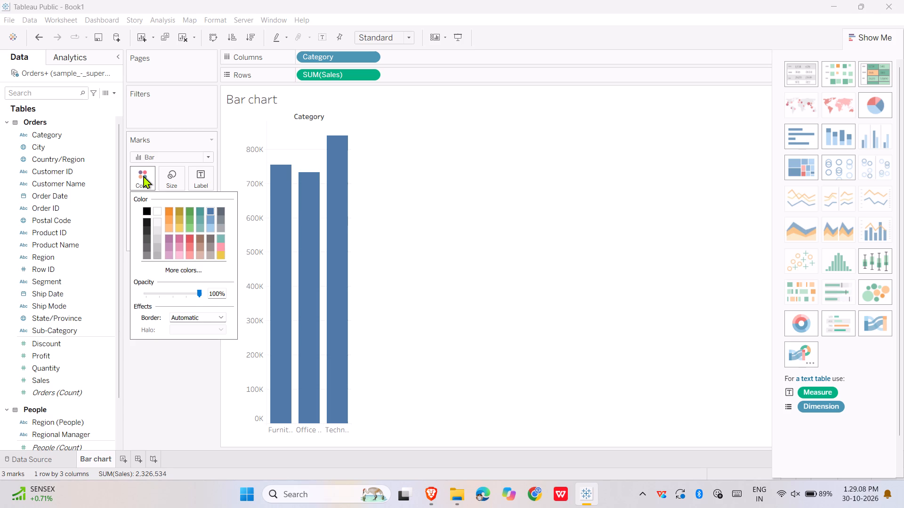
{"action": "left_click", "coordinate": [169, 220]}
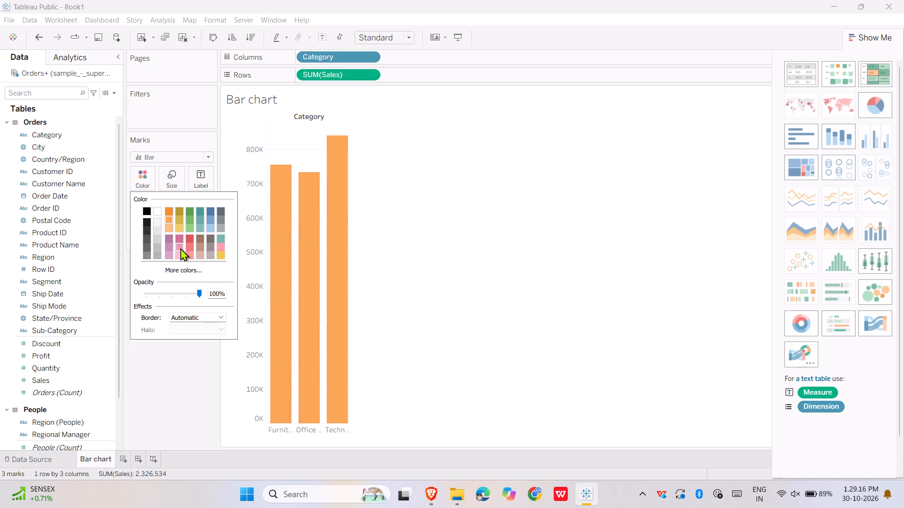
{"action": "left_click", "coordinate": [210, 228]}
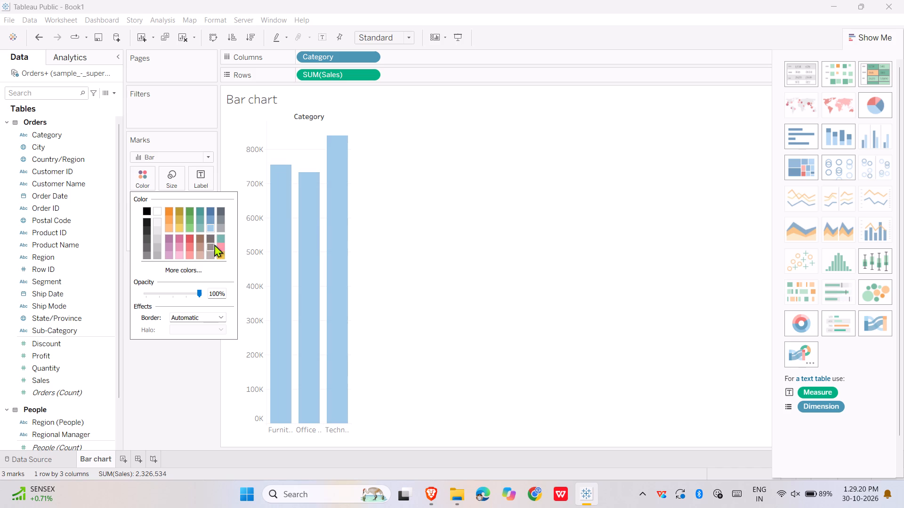
{"action": "left_click", "coordinate": [221, 257]}
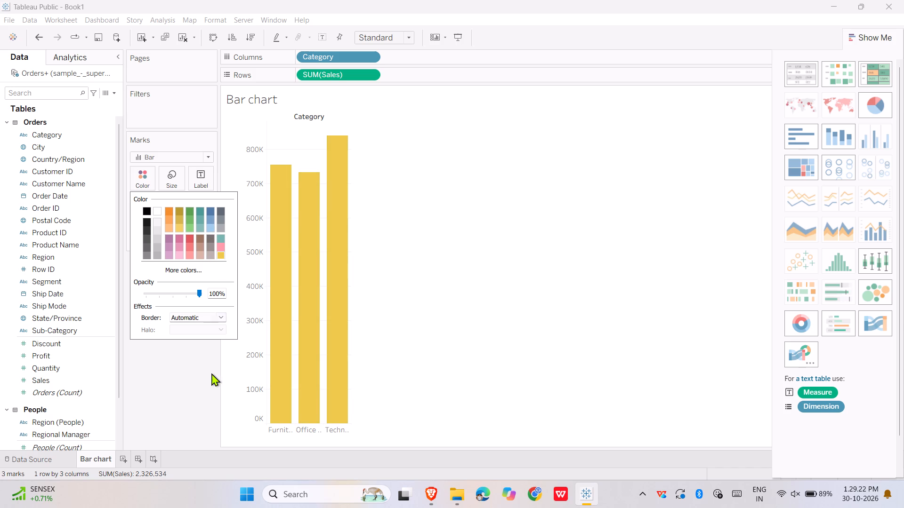
{"action": "left_click", "coordinate": [205, 399]}
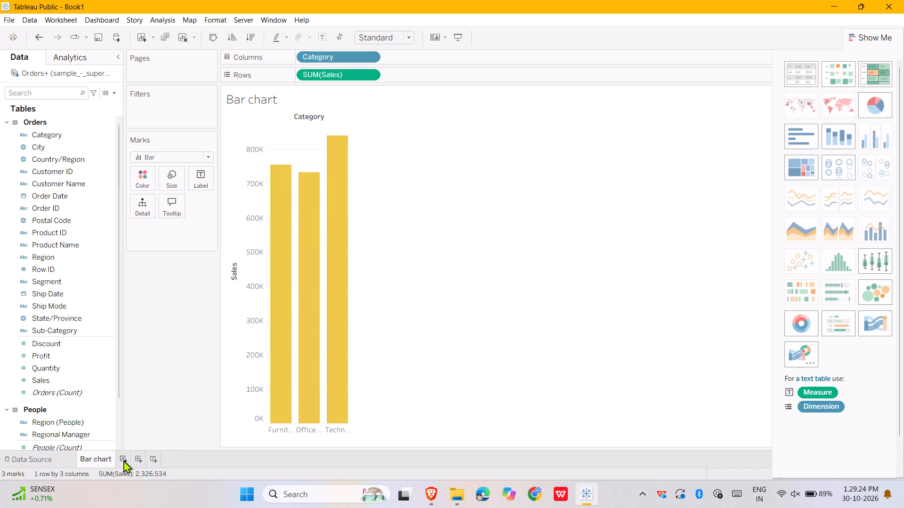
Add a new worksheet and chart Sales by year, with Order Date in Columns and Sales in Rows.
{"action": "left_click", "coordinate": [123, 460]}
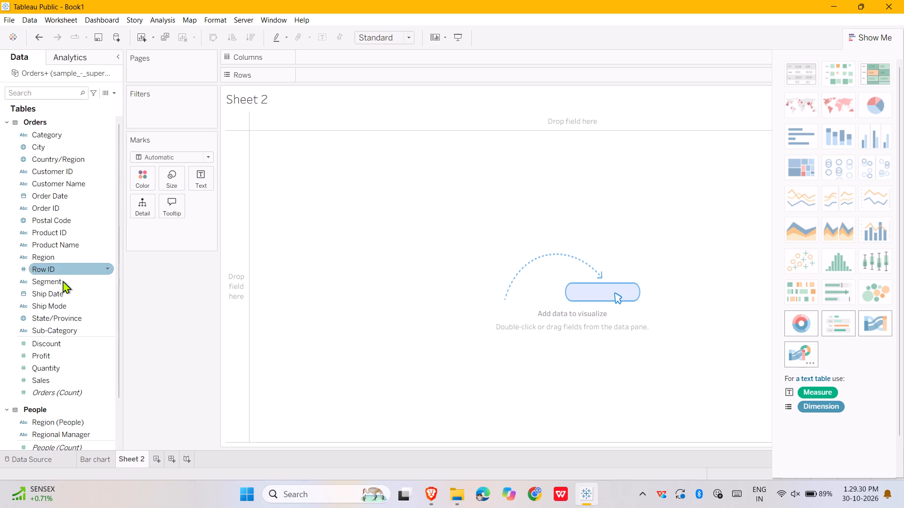
{"action": "scroll", "coordinate": [63, 280], "scroll_direction": "down", "scroll_amount": 1}
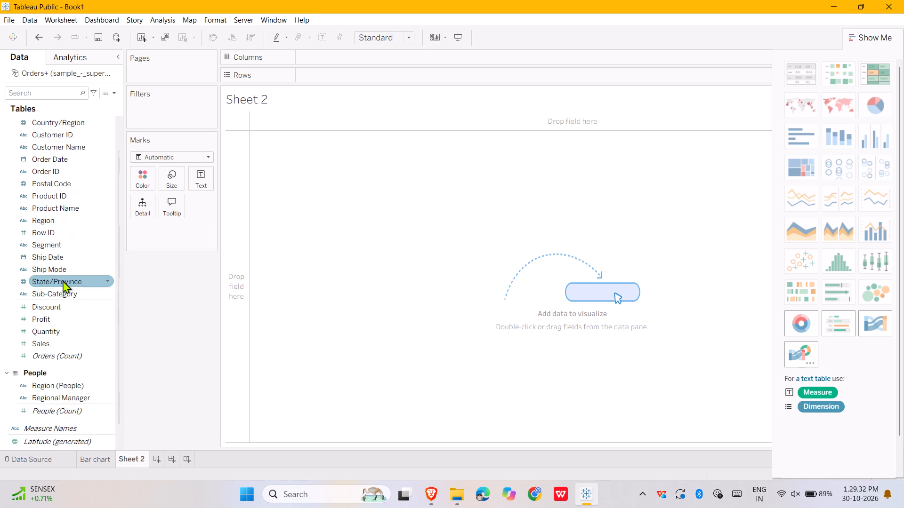
{"action": "scroll", "coordinate": [63, 280], "scroll_direction": "down", "scroll_amount": 1}
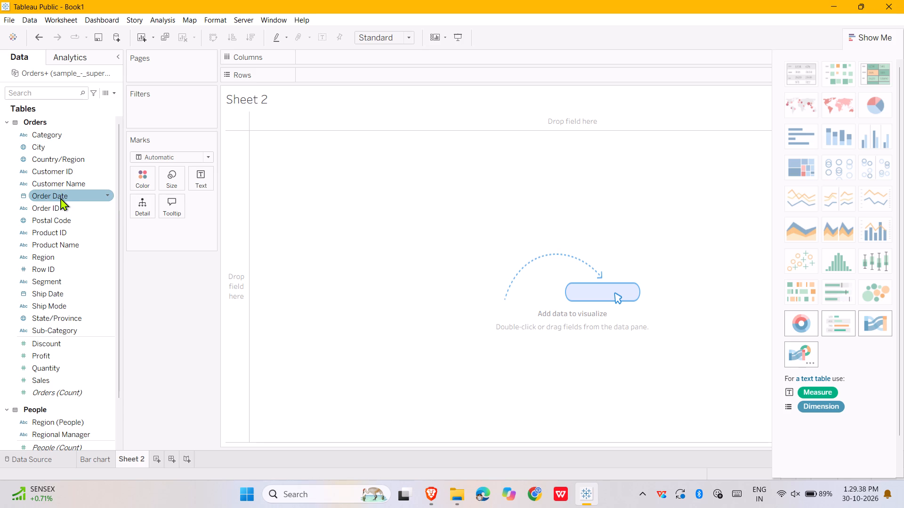
{"action": "left_click_drag", "start_coordinate": [60, 198], "coordinate": [307, 61]}
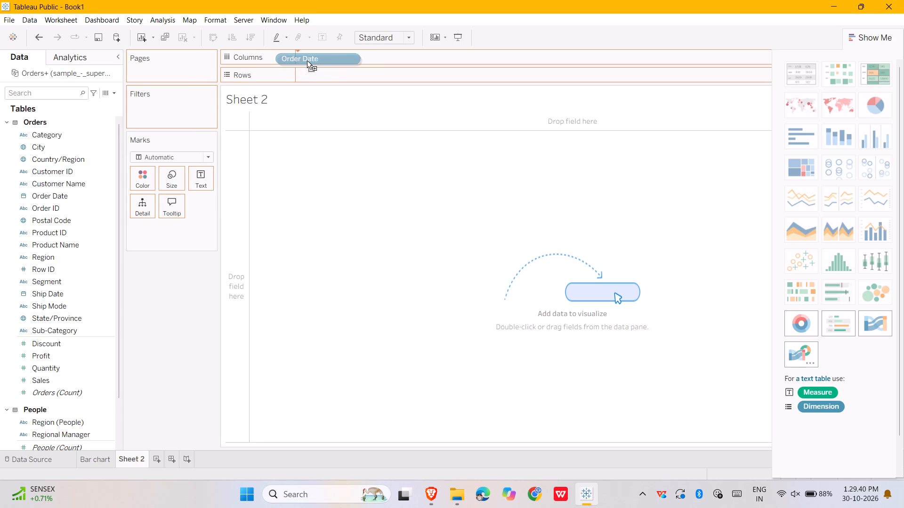
{"action": "left_click_drag", "start_coordinate": [307, 61], "coordinate": [317, 58]}
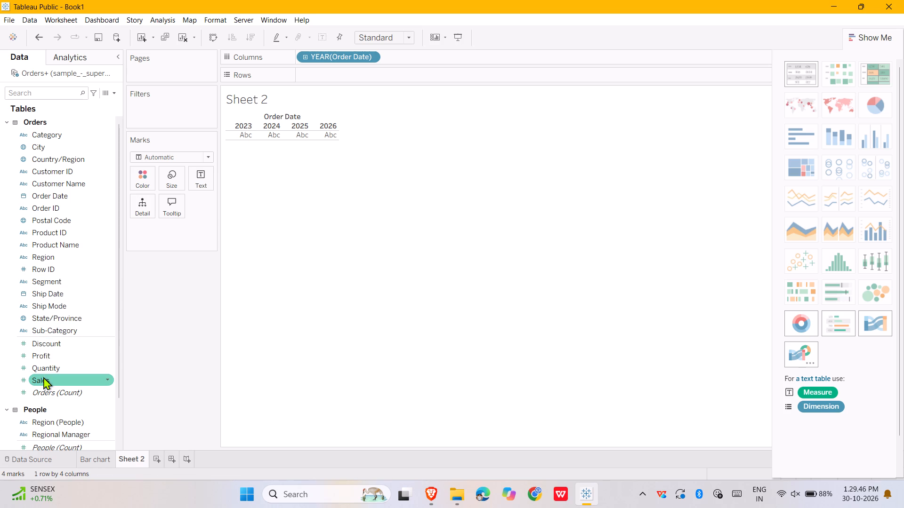
{"action": "left_click_drag", "start_coordinate": [43, 378], "coordinate": [327, 77]}
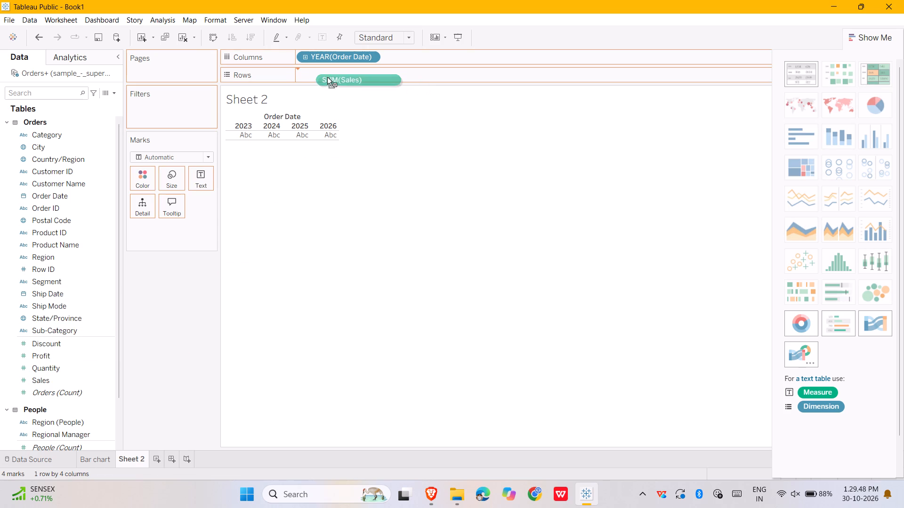
{"action": "left_click_drag", "start_coordinate": [327, 77], "coordinate": [323, 76]}
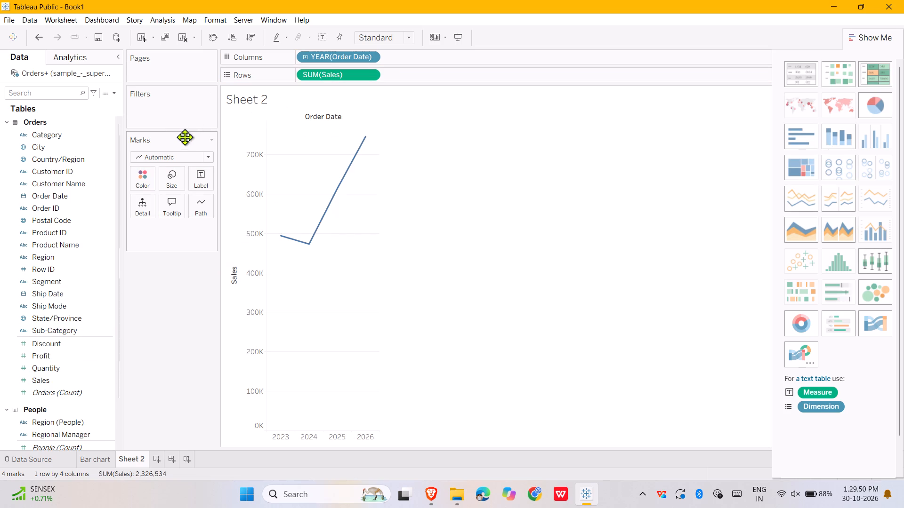
Set the mark type of the Sales by Order Date chart to Line.
{"action": "left_click", "coordinate": [207, 158]}
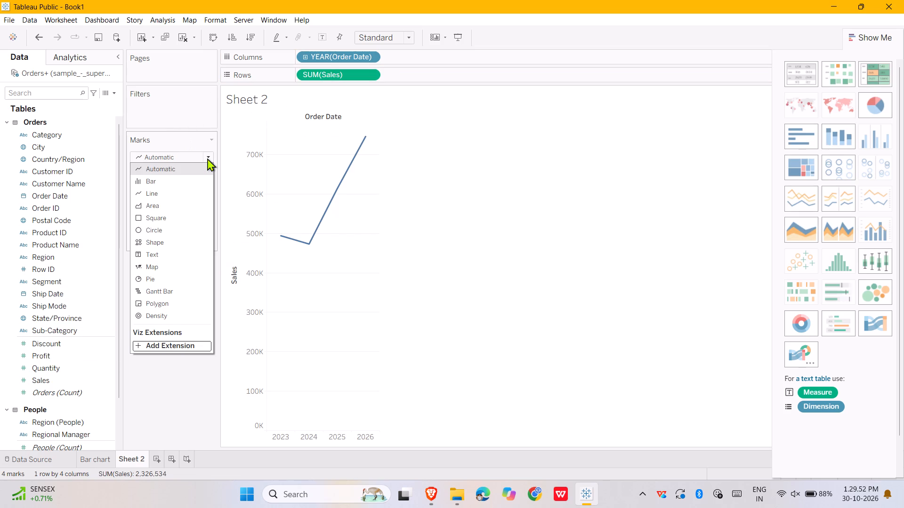
{"action": "left_click", "coordinate": [165, 191]}
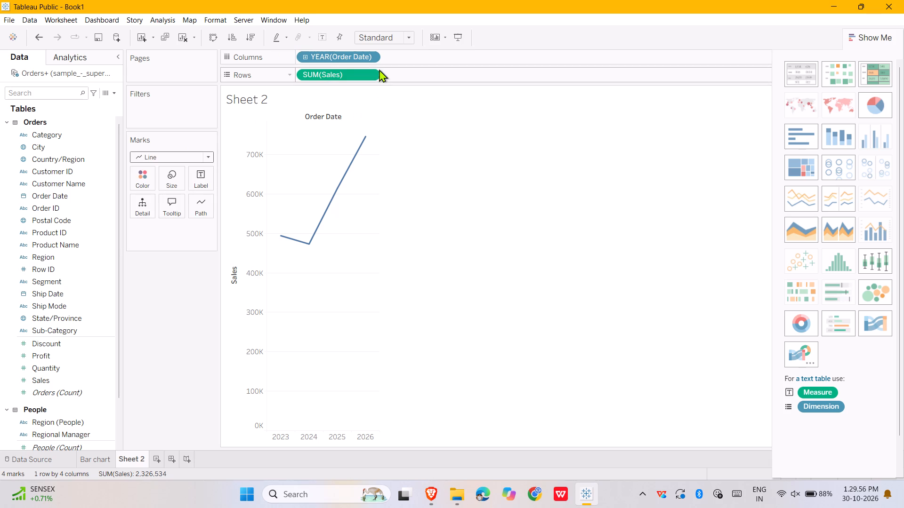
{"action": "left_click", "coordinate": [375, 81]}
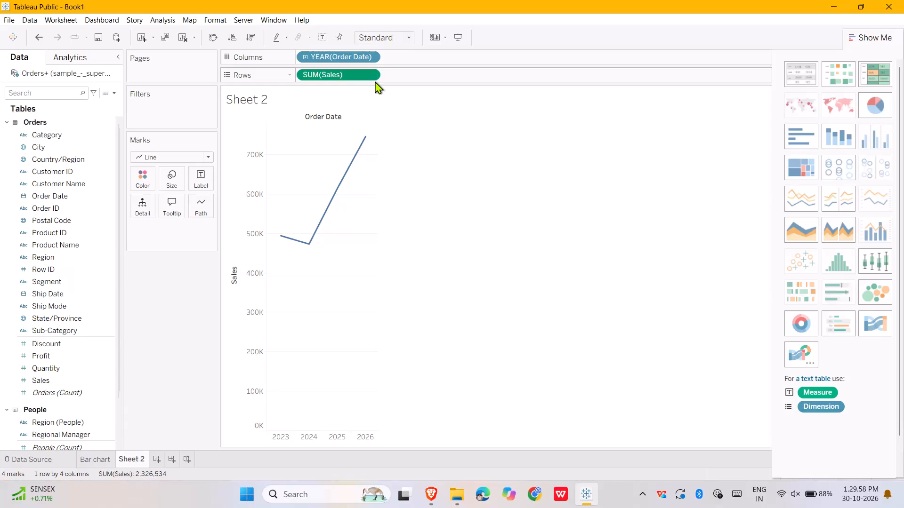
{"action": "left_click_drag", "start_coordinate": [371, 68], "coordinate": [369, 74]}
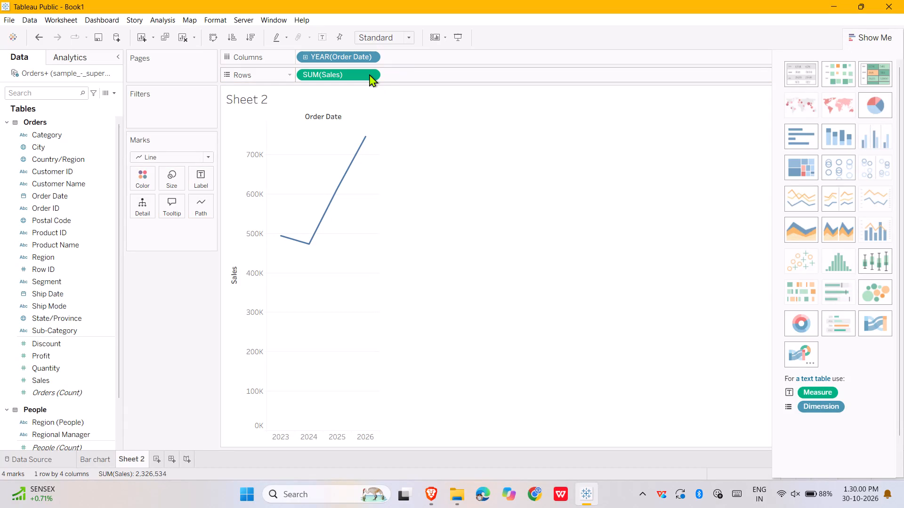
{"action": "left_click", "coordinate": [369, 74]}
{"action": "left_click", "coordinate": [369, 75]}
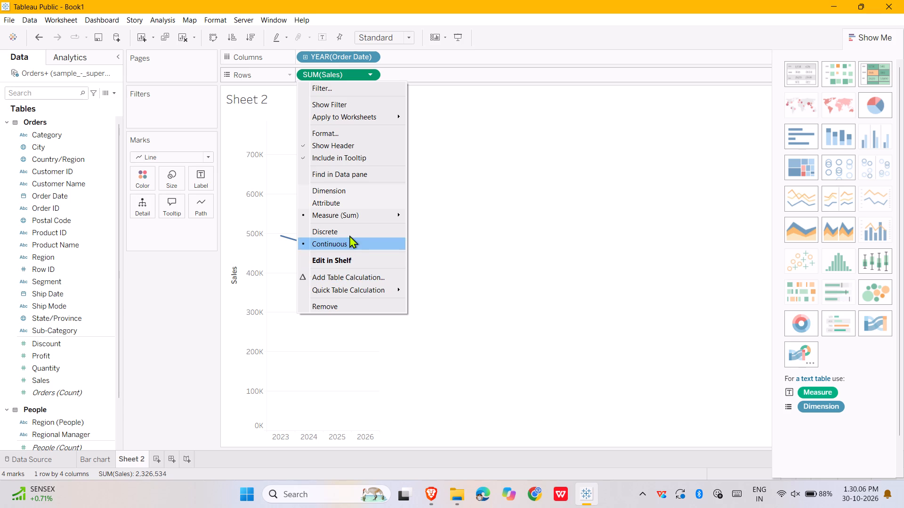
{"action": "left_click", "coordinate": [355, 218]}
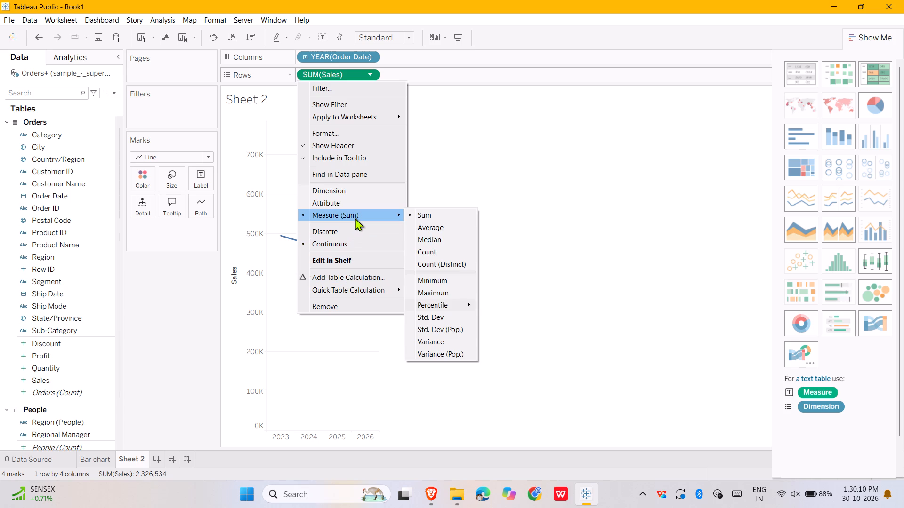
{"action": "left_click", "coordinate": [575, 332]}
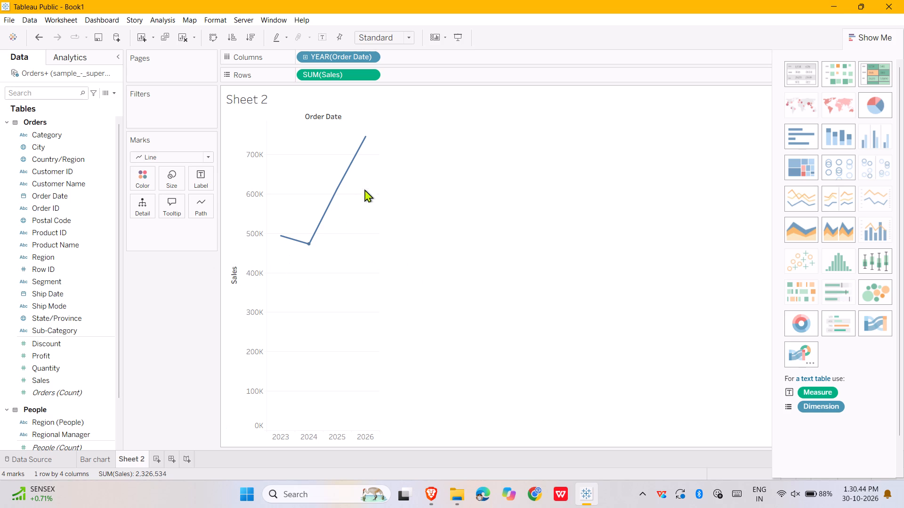
Change the aggregation of the Sales measure in Rows to Average.
{"action": "left_click", "coordinate": [368, 75]}
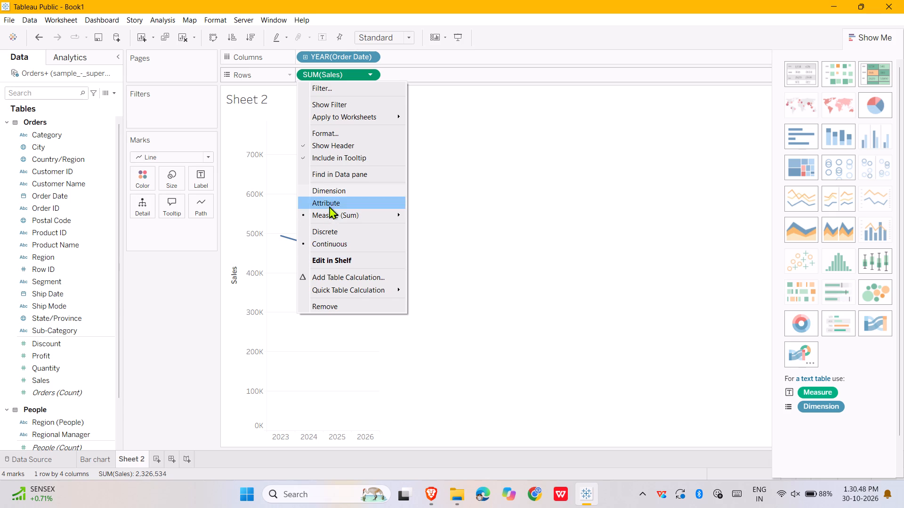
{"action": "left_click", "coordinate": [338, 214]}
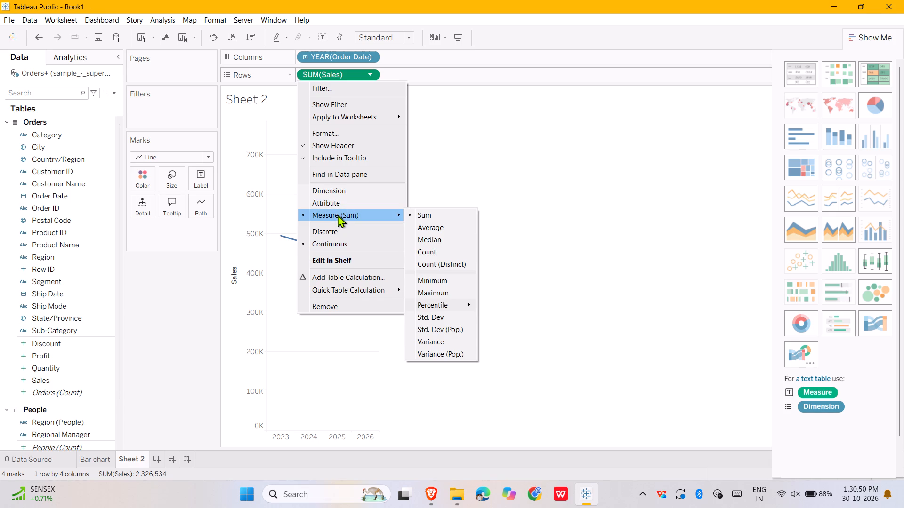
{"action": "left_click", "coordinate": [397, 211]}
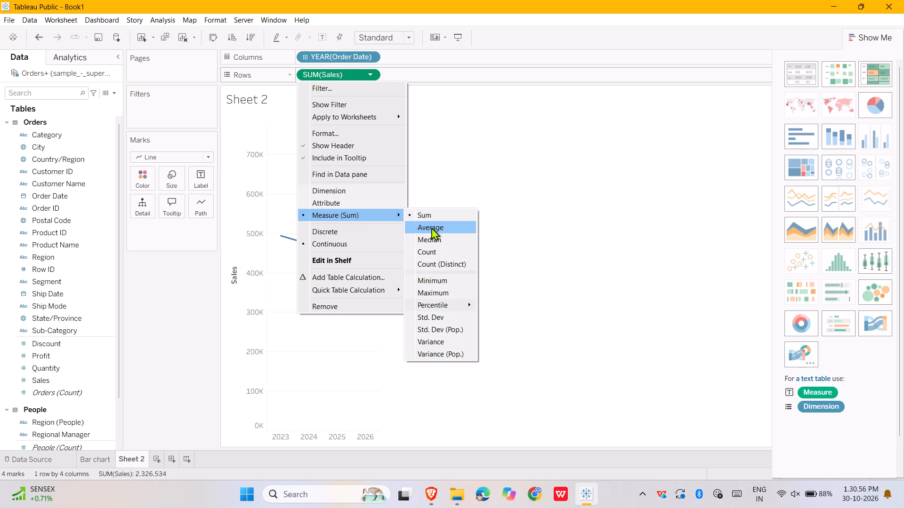
{"action": "left_click", "coordinate": [431, 227]}
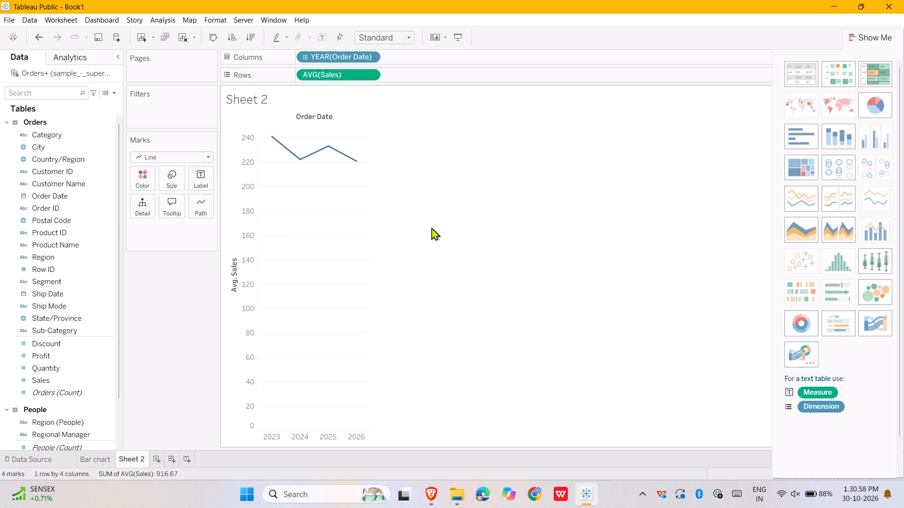
Change the aggregation of the Sales measure in Rows to Sum.
{"action": "left_click", "coordinate": [371, 79]}
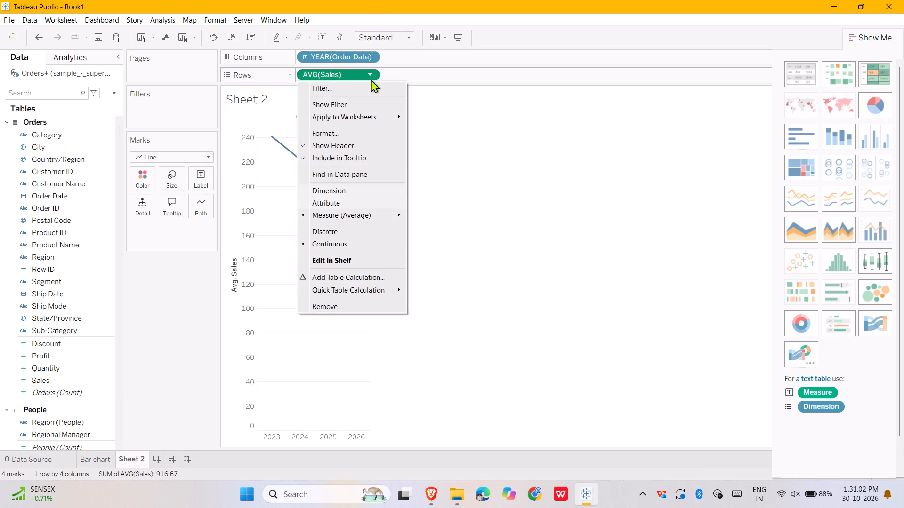
{"action": "left_click", "coordinate": [342, 214]}
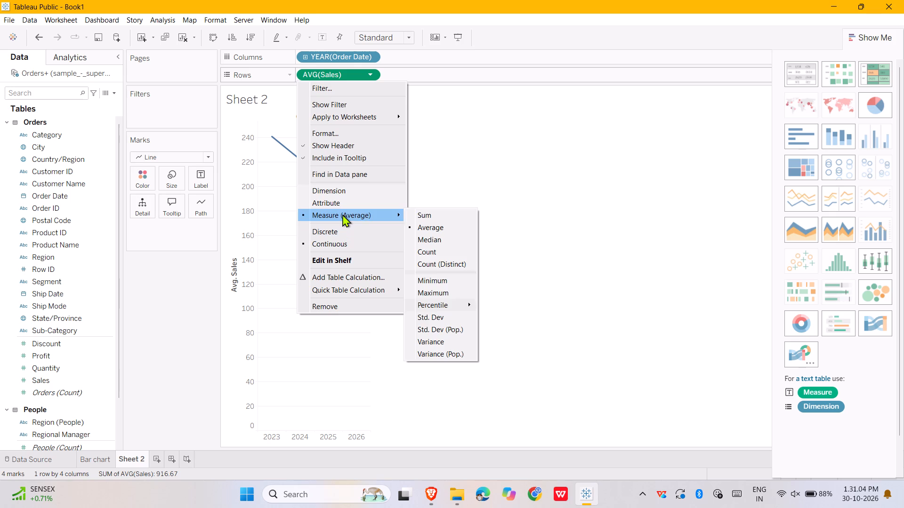
{"action": "left_click", "coordinate": [421, 216]}
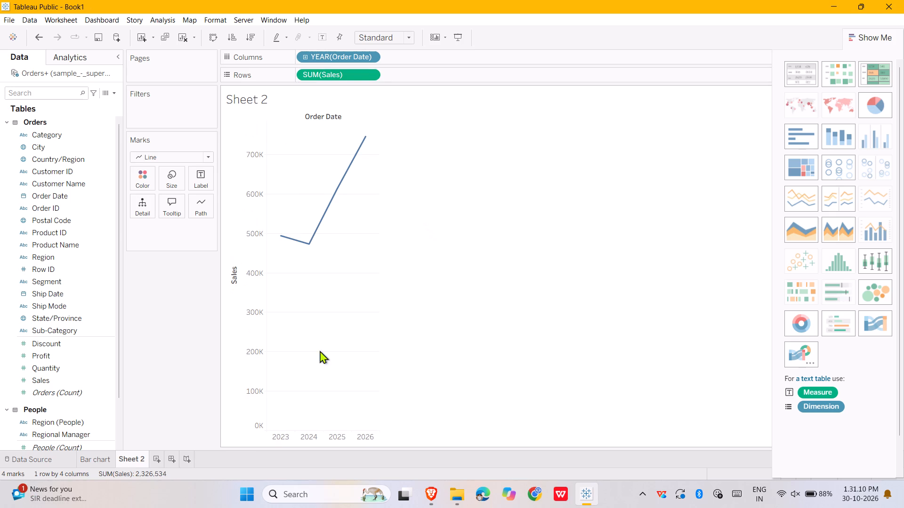
Rename the Sheet 2 worksheet as Line chart.
{"action": "right_click", "coordinate": [130, 461]}
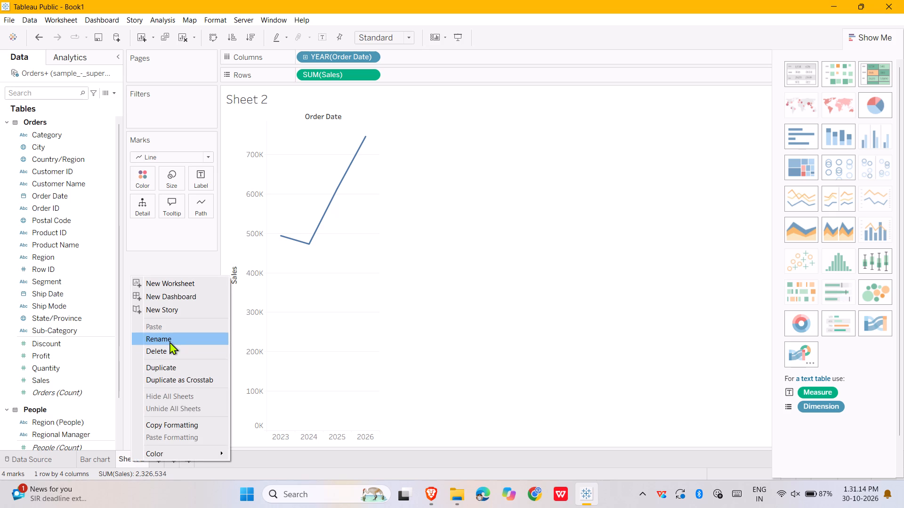
{"action": "left_click", "coordinate": [170, 338]}
{"action": "key", "text": "BackSpace"}
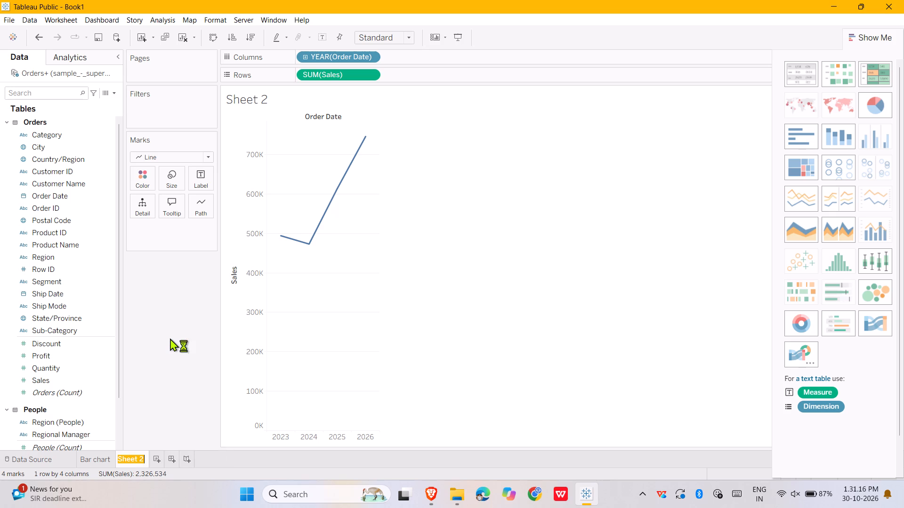
{"action": "type", "text": "Line"}
{"action": "key", "text": "space"}
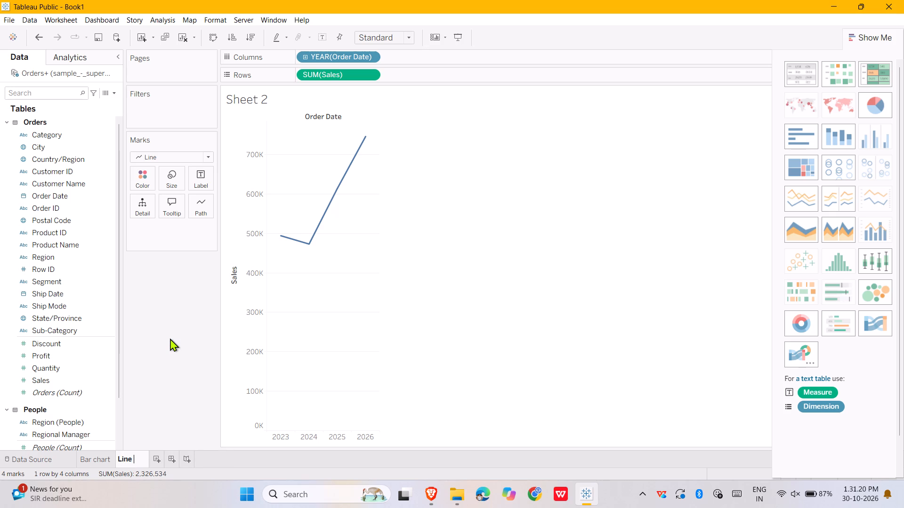
{"action": "type", "text": "chart"}
{"action": "key", "text": "Return"}
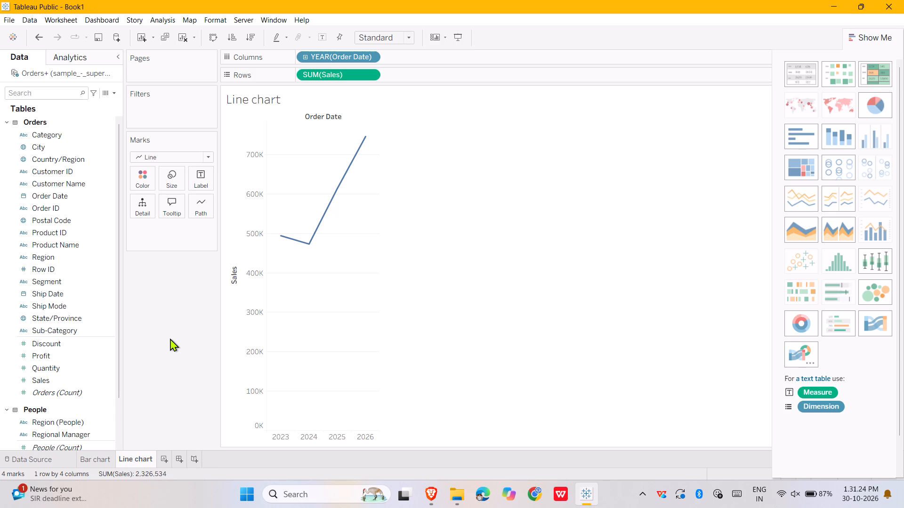
Add a new worksheet and color its marks by Segment.
{"action": "left_click", "coordinate": [162, 459]}
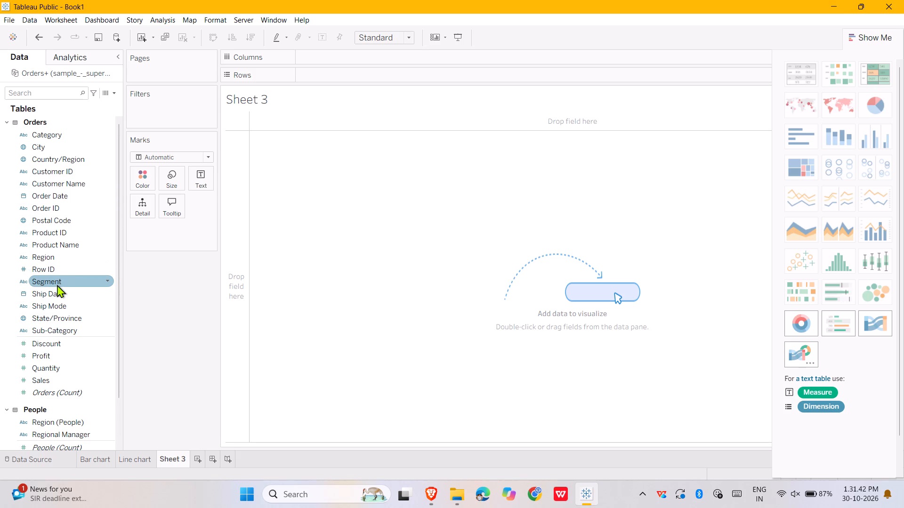
{"action": "left_click_drag", "start_coordinate": [57, 285], "coordinate": [131, 252]}
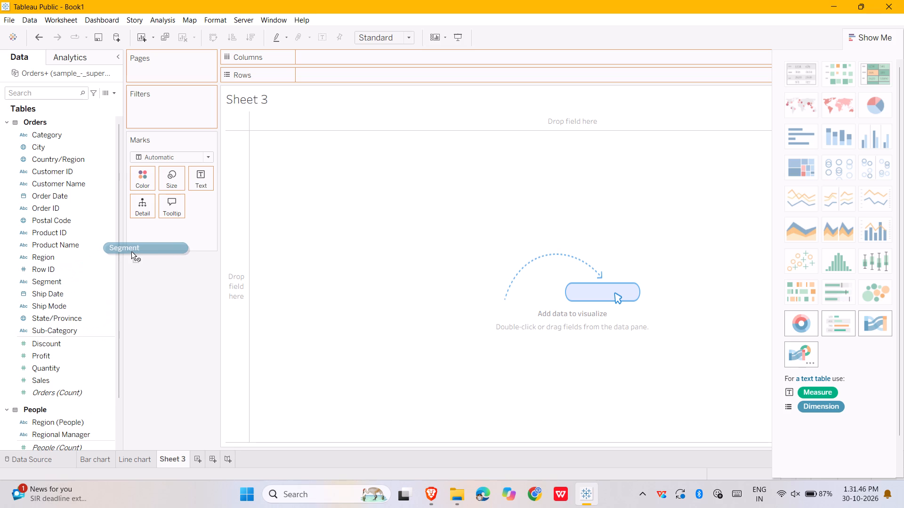
{"action": "left_click_drag", "start_coordinate": [131, 252], "coordinate": [134, 178]}
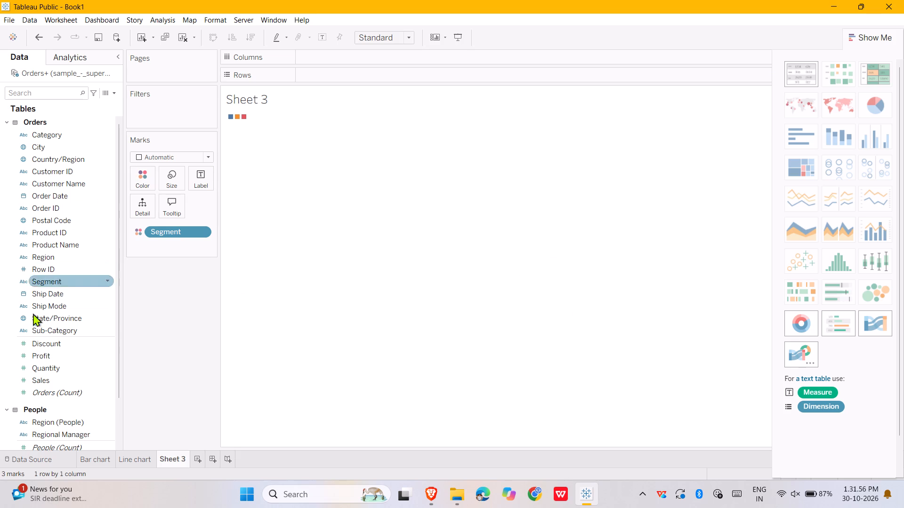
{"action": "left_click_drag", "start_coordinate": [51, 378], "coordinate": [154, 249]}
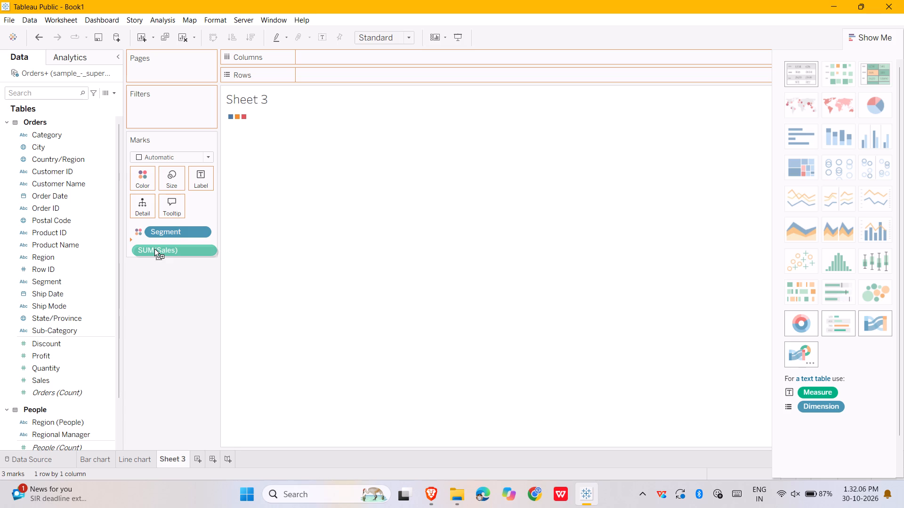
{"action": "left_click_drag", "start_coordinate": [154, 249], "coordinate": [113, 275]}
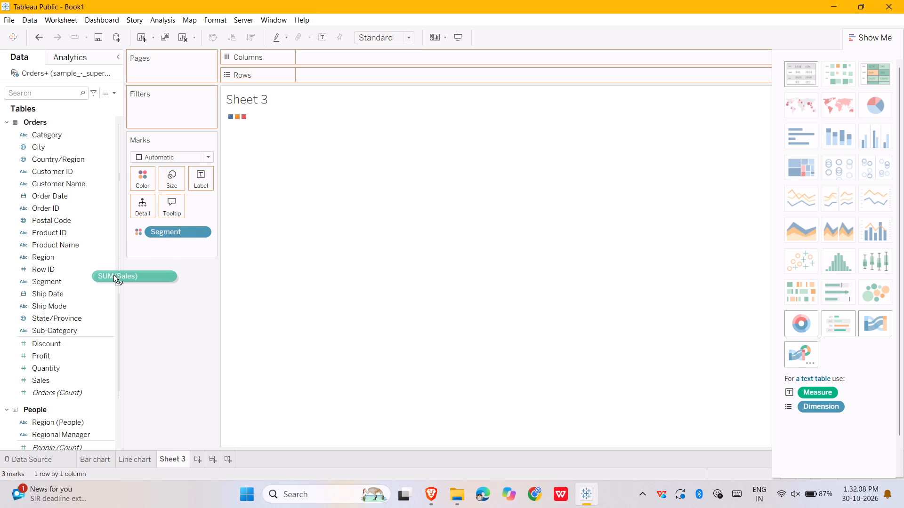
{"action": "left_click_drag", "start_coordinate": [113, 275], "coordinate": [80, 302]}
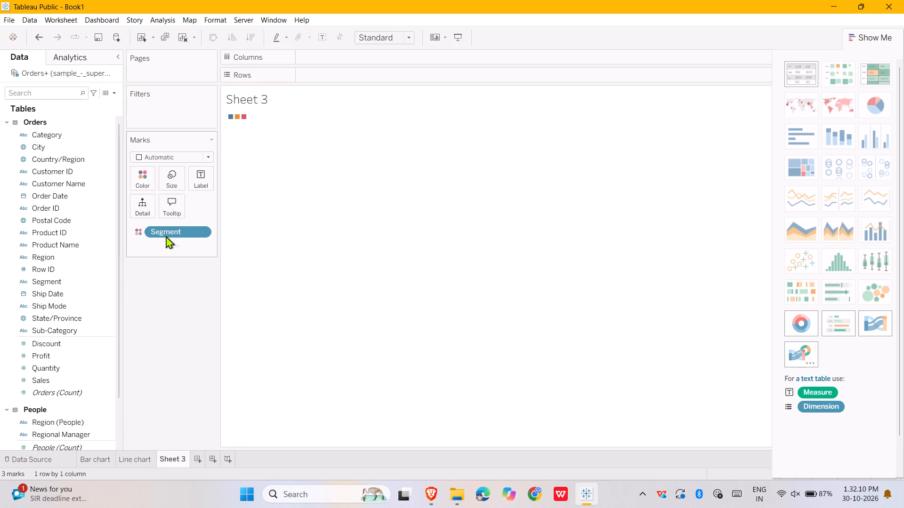
Set the mark type to Pie and assign Sales to the slice angle.
{"action": "left_click", "coordinate": [210, 159]}
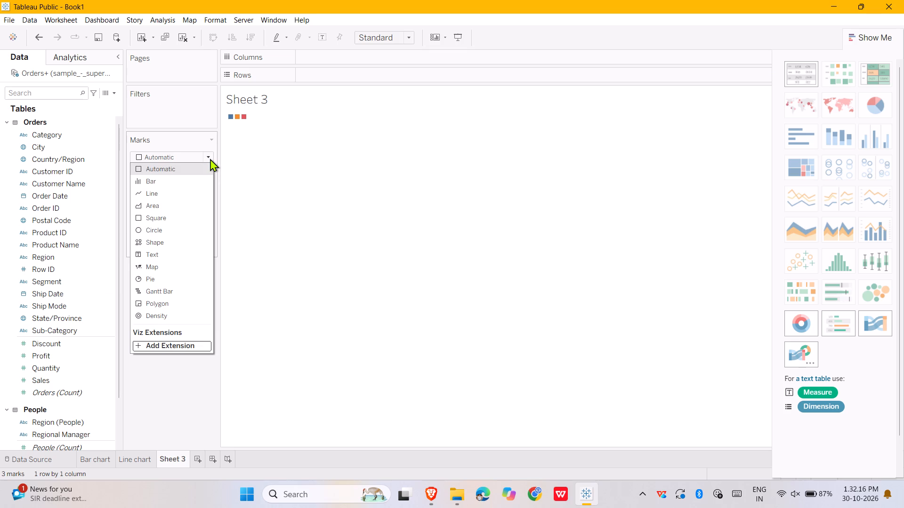
{"action": "left_click", "coordinate": [159, 277]}
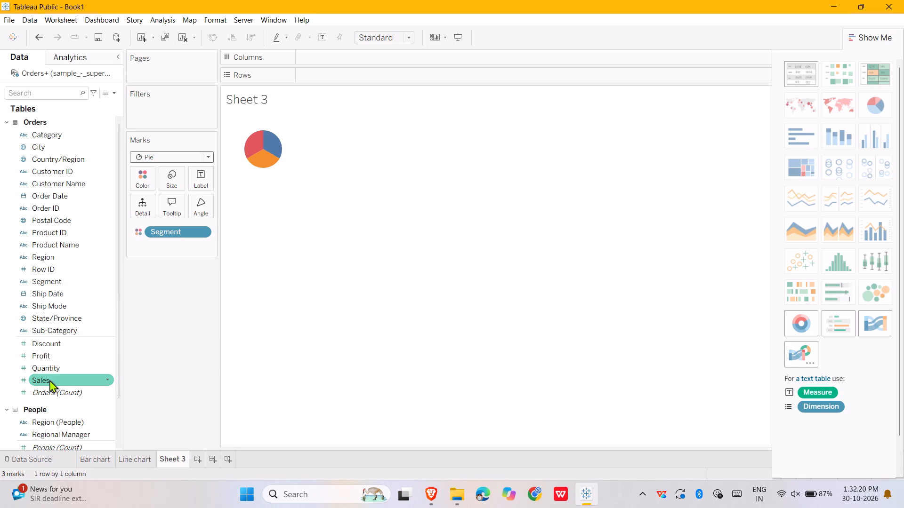
{"action": "left_click_drag", "start_coordinate": [49, 380], "coordinate": [182, 220]}
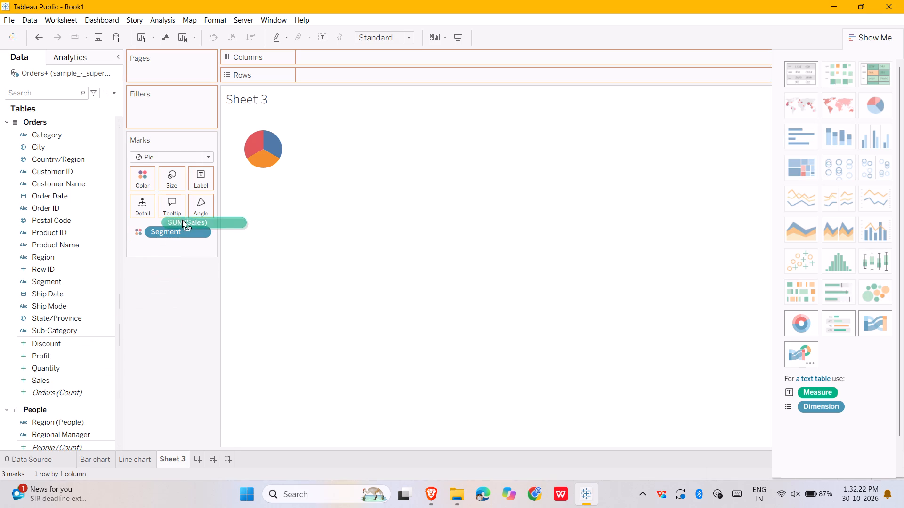
{"action": "left_click_drag", "start_coordinate": [182, 220], "coordinate": [195, 205]}
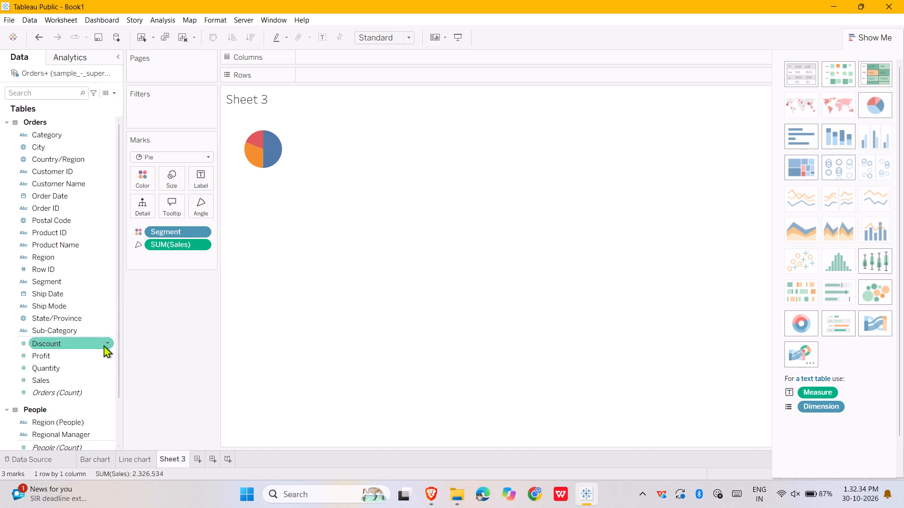
Label the pie slices with their Sales values.
{"action": "left_click_drag", "start_coordinate": [62, 379], "coordinate": [186, 208]}
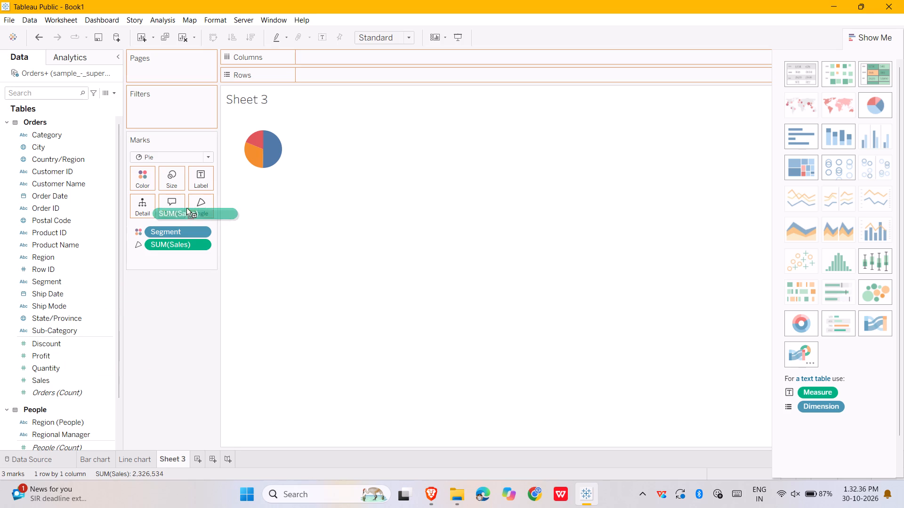
{"action": "left_click_drag", "start_coordinate": [186, 208], "coordinate": [192, 175]}
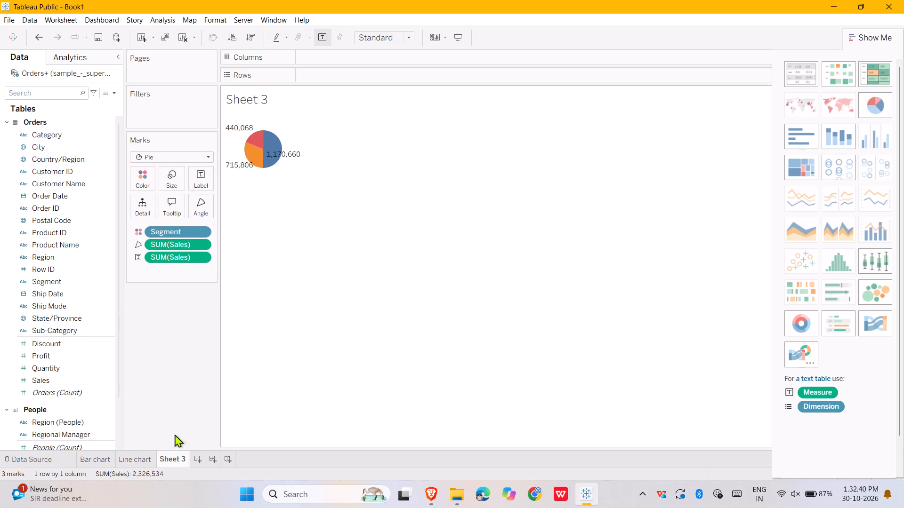
Rename the Sheet 3 worksheet as Pie chart.
{"action": "left_click", "coordinate": [170, 456]}
{"action": "right_click", "coordinate": [170, 456]}
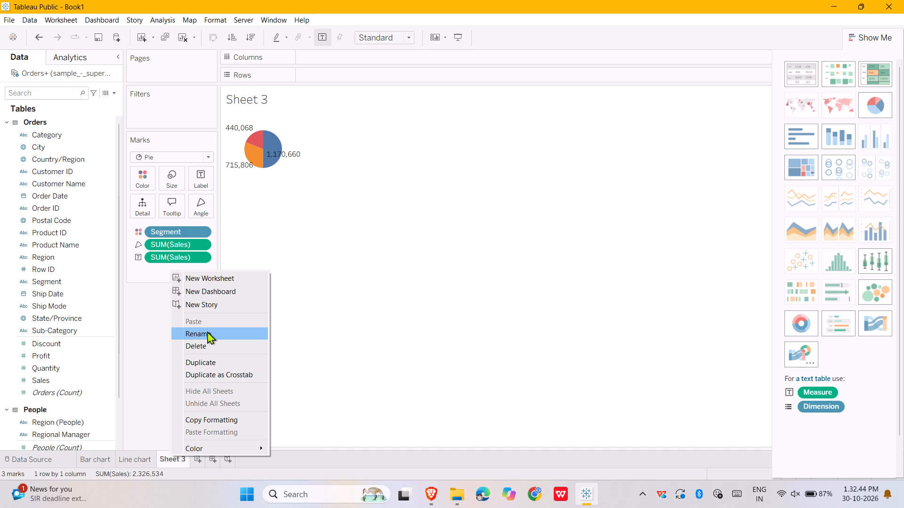
{"action": "left_click", "coordinate": [204, 335]}
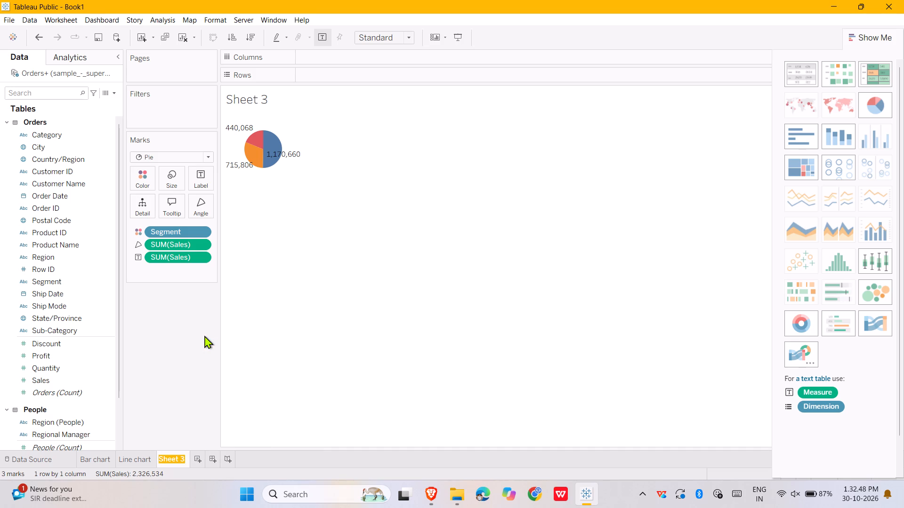
{"action": "key", "text": "BackSpace"}
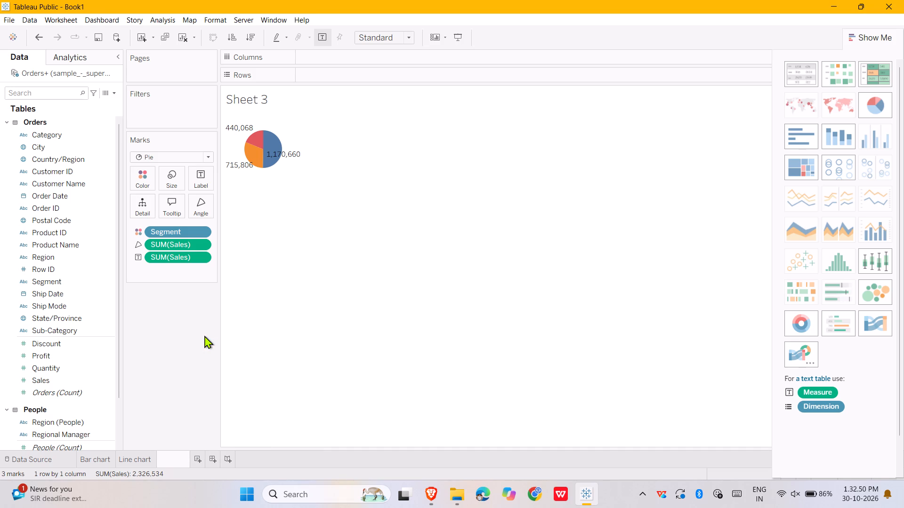
{"action": "type", "text": "Pie"}
{"action": "key", "text": "space"}
{"action": "type", "text": "chart"}
{"action": "key", "text": "Return"}
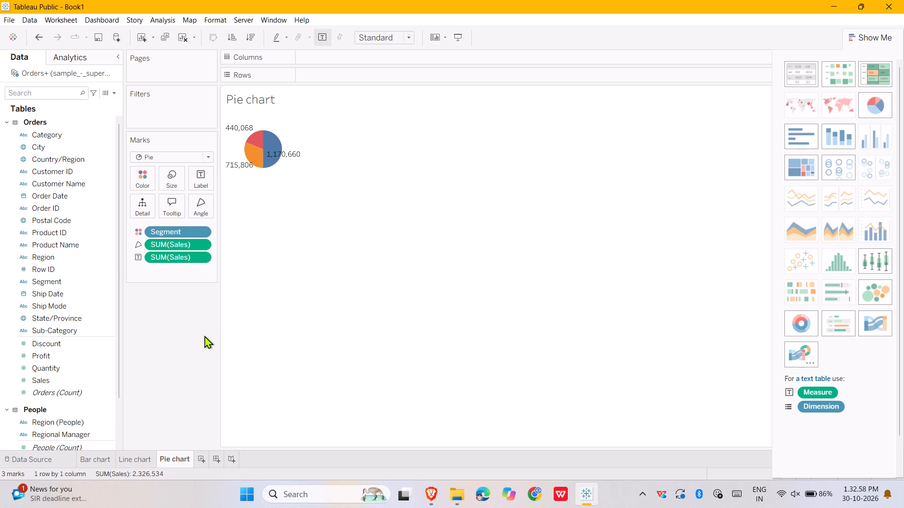
Enlarge the pie by raising its mark size to the middle of the size range.
{"action": "left_click", "coordinate": [176, 178]}
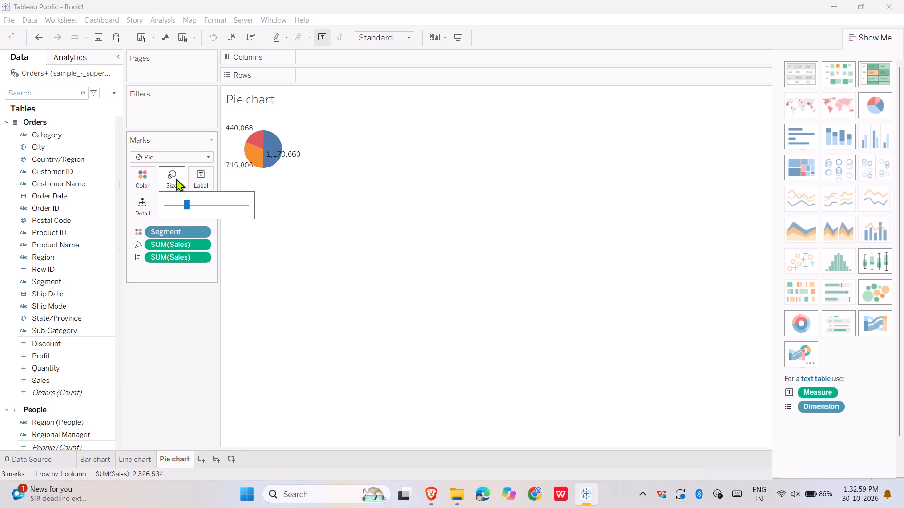
{"action": "left_click_drag", "start_coordinate": [186, 202], "coordinate": [196, 202]}
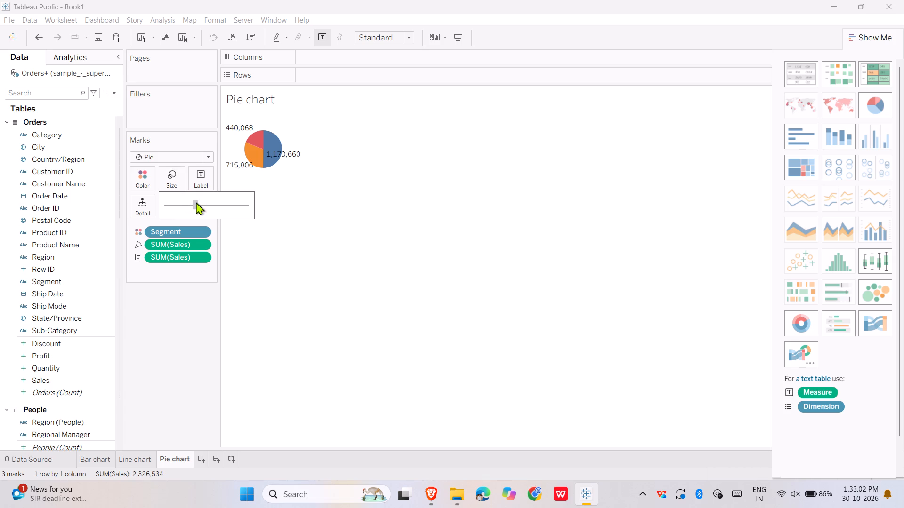
{"action": "left_click_drag", "start_coordinate": [196, 202], "coordinate": [205, 202]}
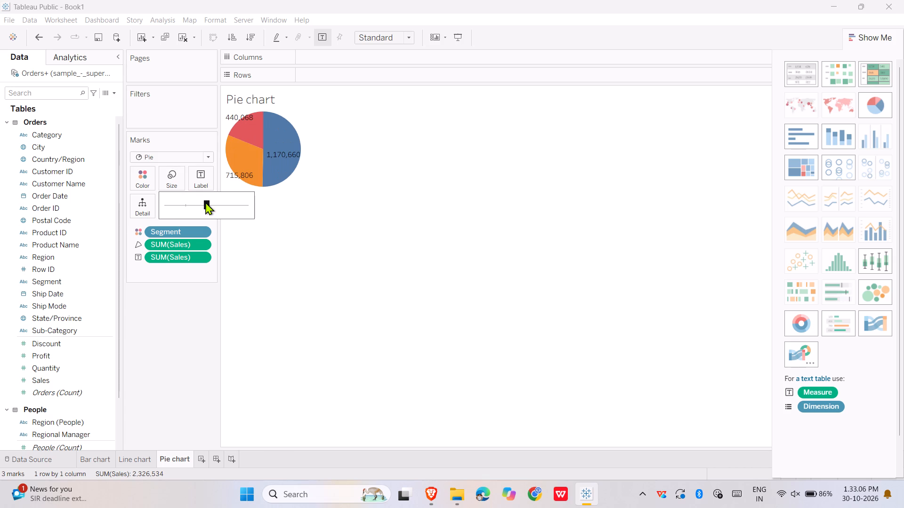
Build a treemap in a new worksheet, with Profit as the colour, Sales as the size and Sub-Category as the label.
{"action": "left_click", "coordinate": [199, 463]}
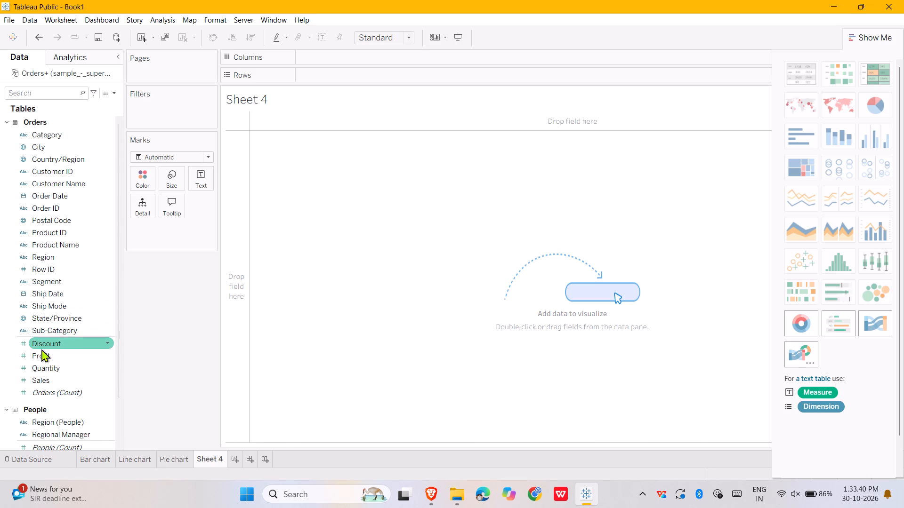
{"action": "left_click_drag", "start_coordinate": [42, 352], "coordinate": [136, 180]}
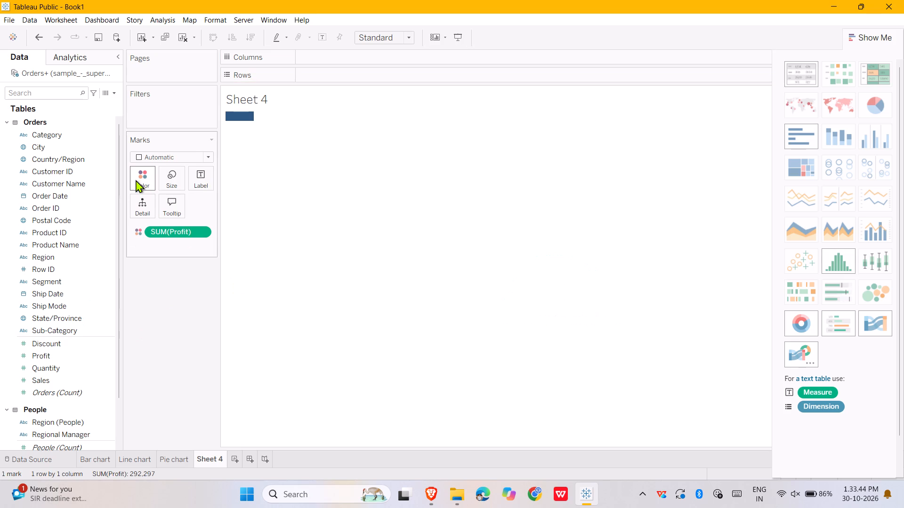
{"action": "left_click", "coordinate": [208, 157]}
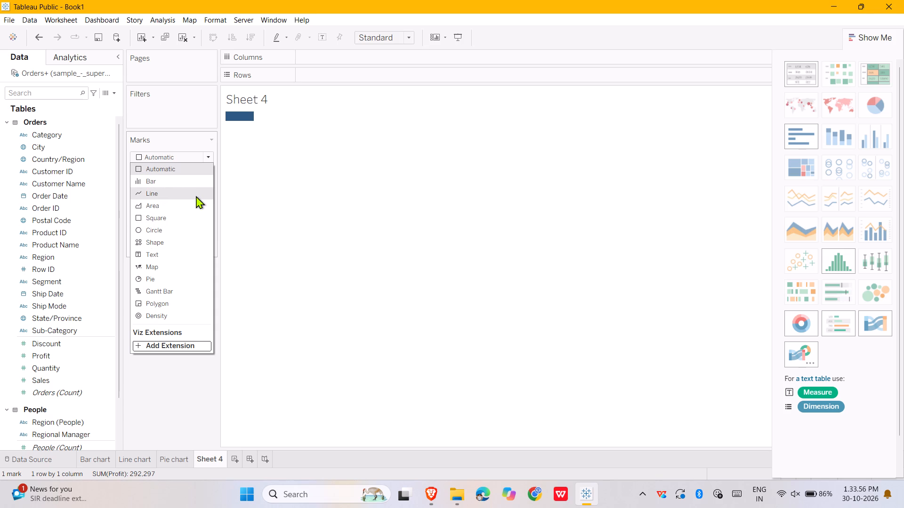
{"action": "left_click", "coordinate": [181, 421]}
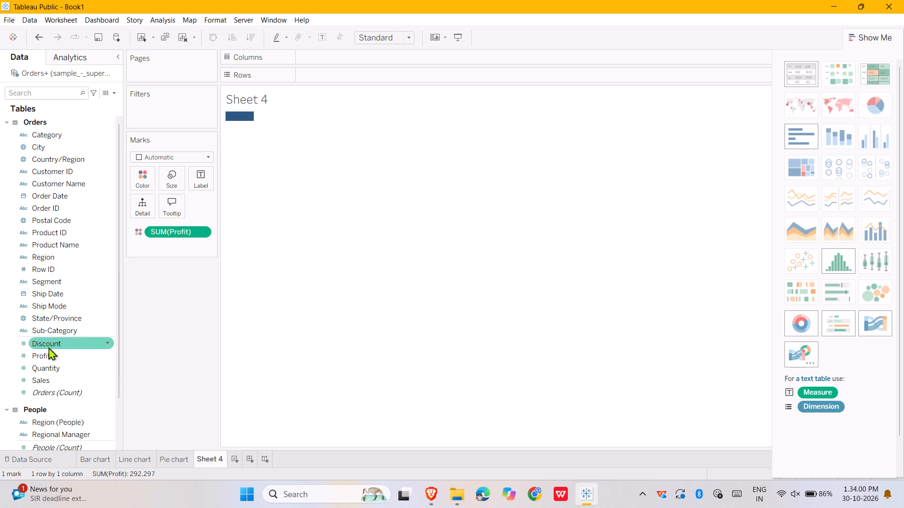
{"action": "left_click_drag", "start_coordinate": [46, 383], "coordinate": [167, 197]}
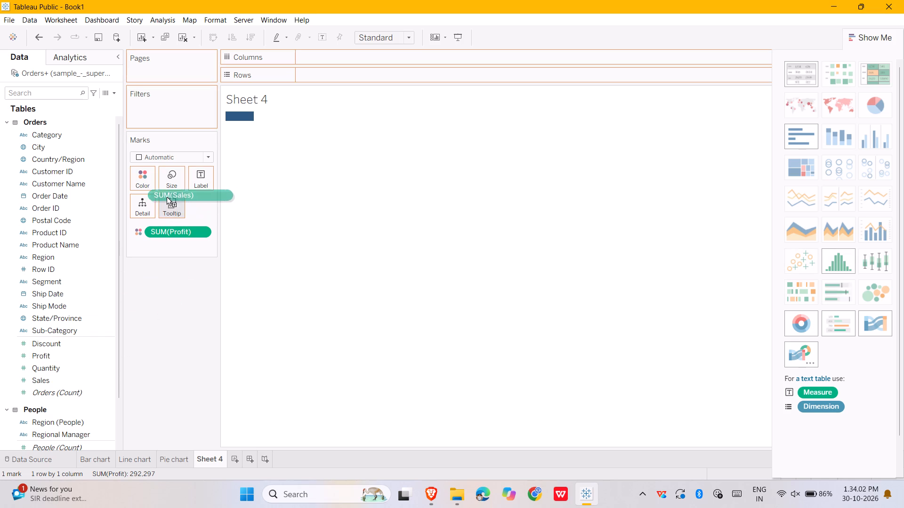
{"action": "left_click_drag", "start_coordinate": [167, 197], "coordinate": [169, 183]}
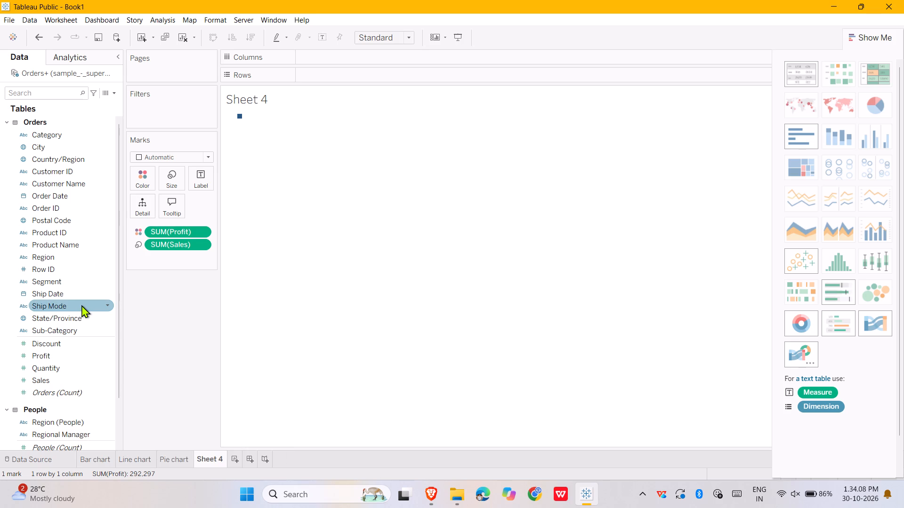
{"action": "scroll", "coordinate": [81, 305], "scroll_direction": "down", "scroll_amount": 3}
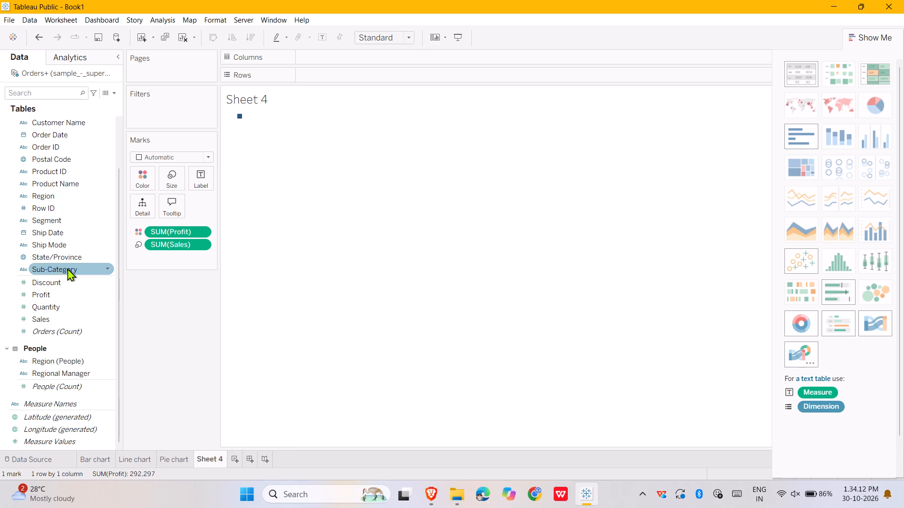
{"action": "left_click_drag", "start_coordinate": [67, 268], "coordinate": [131, 222]}
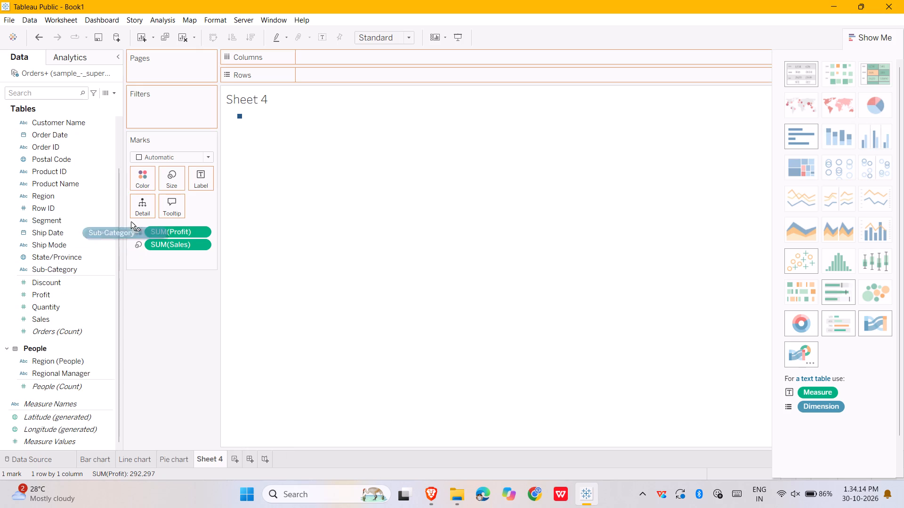
{"action": "left_click_drag", "start_coordinate": [131, 222], "coordinate": [199, 179]}
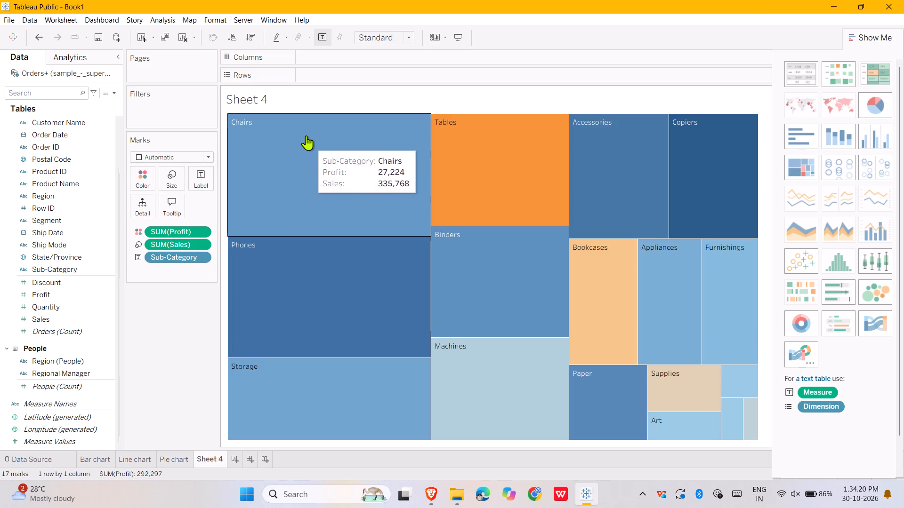
Rename the Sheet 4 worksheet as Tree map.
{"action": "right_click", "coordinate": [209, 455]}
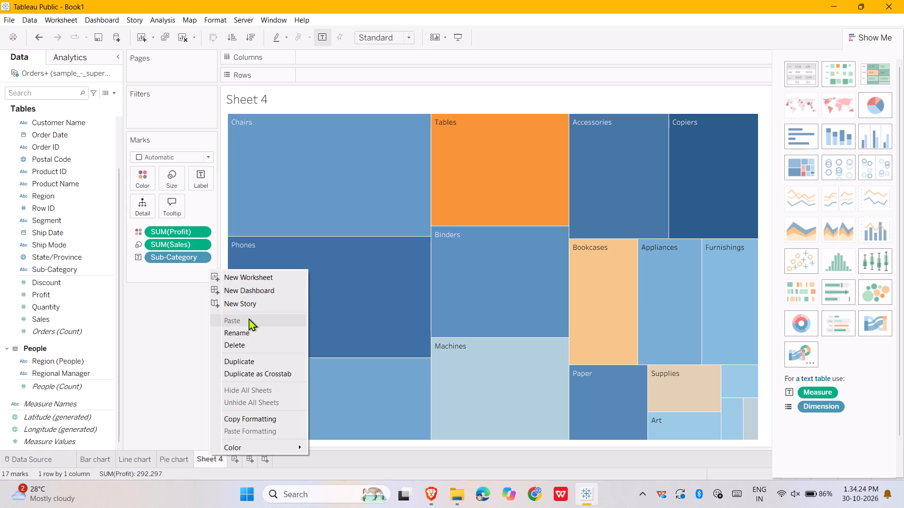
{"action": "left_click", "coordinate": [247, 332]}
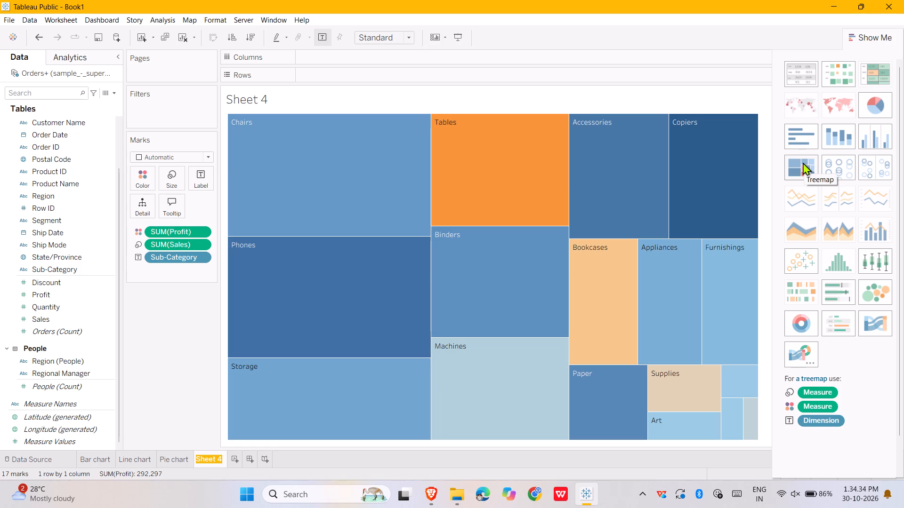
{"action": "key", "text": "BackSpace"}
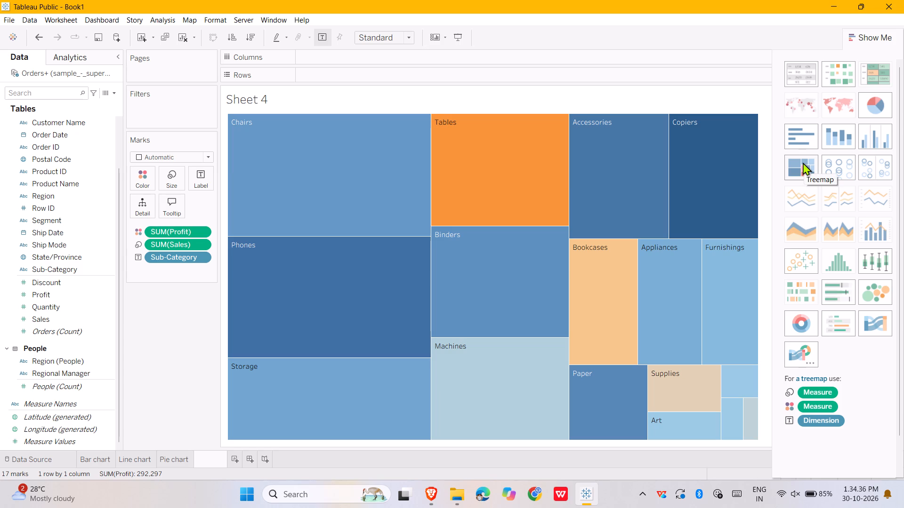
{"action": "type", "text": "Tr"}
{"action": "type", "text": "ee"}
{"action": "key", "text": "space"}
{"action": "type", "text": "map"}
{"action": "key", "text": "Return"}
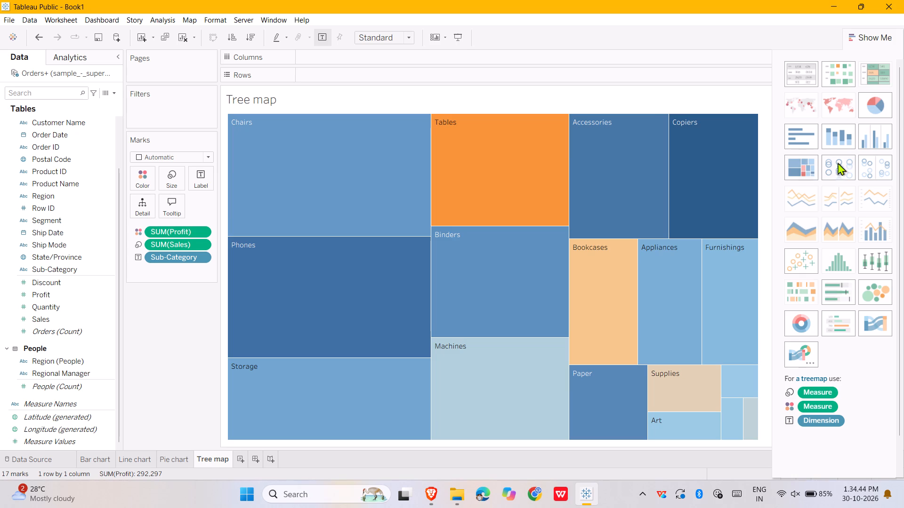
Add a new worksheet and plot Sales on the columns against Profit on the rows.
{"action": "left_click", "coordinate": [241, 461]}
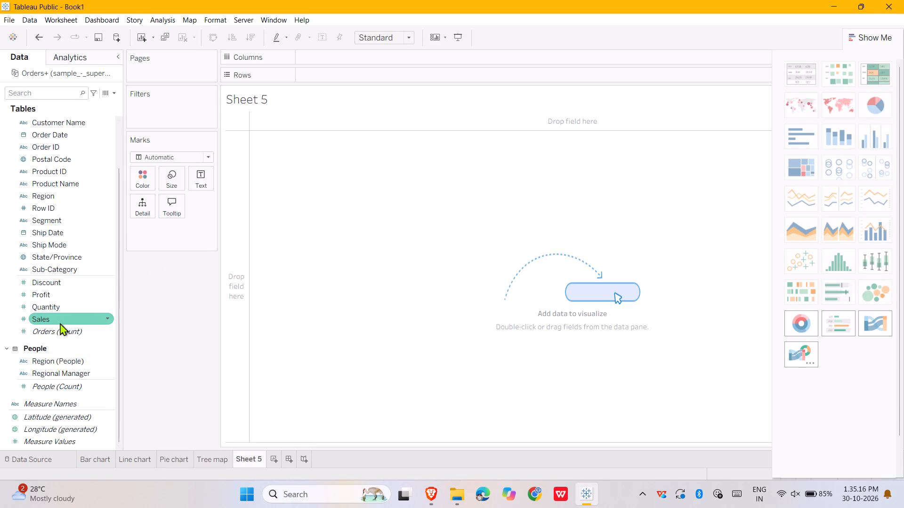
{"action": "left_click_drag", "start_coordinate": [59, 320], "coordinate": [136, 236]}
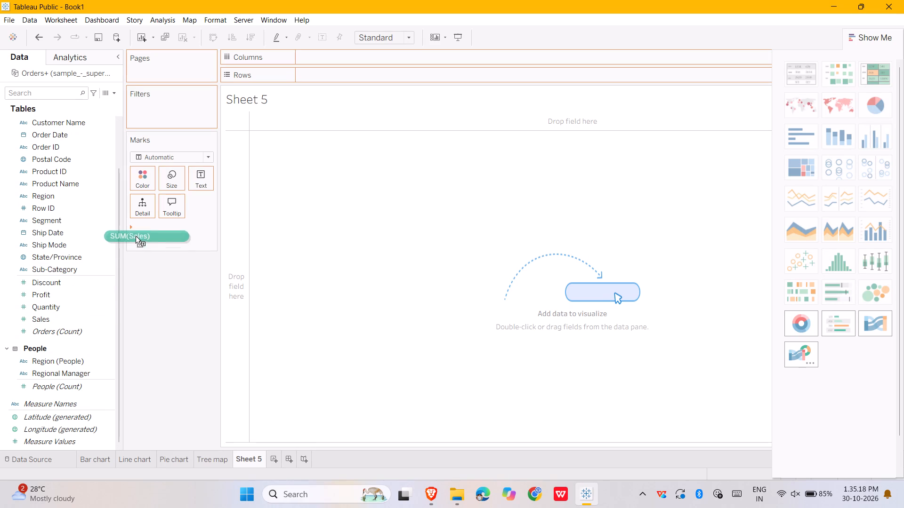
{"action": "left_click_drag", "start_coordinate": [136, 236], "coordinate": [336, 81]}
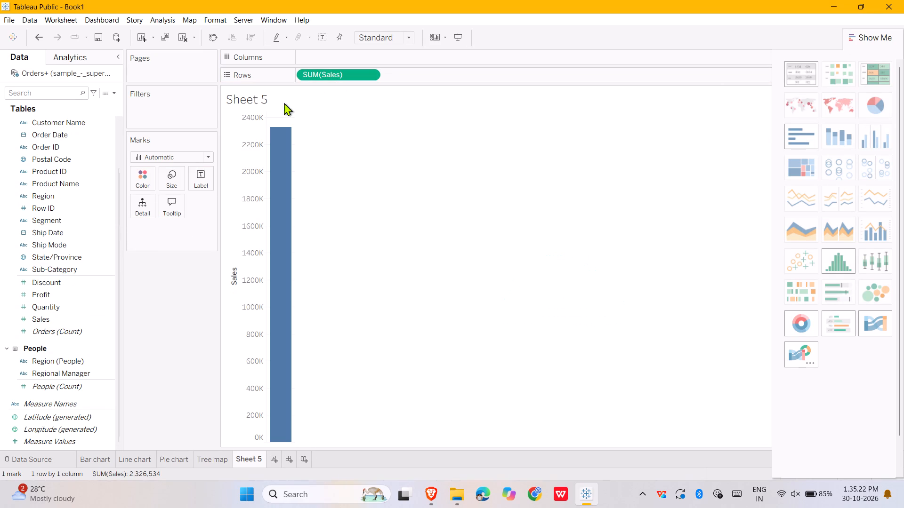
{"action": "left_click_drag", "start_coordinate": [328, 72], "coordinate": [333, 58]}
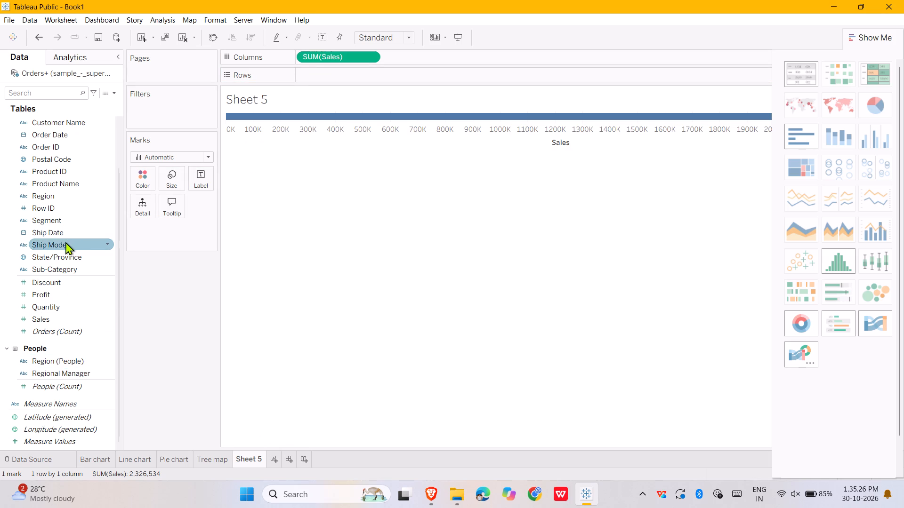
{"action": "left_click_drag", "start_coordinate": [51, 292], "coordinate": [315, 63]}
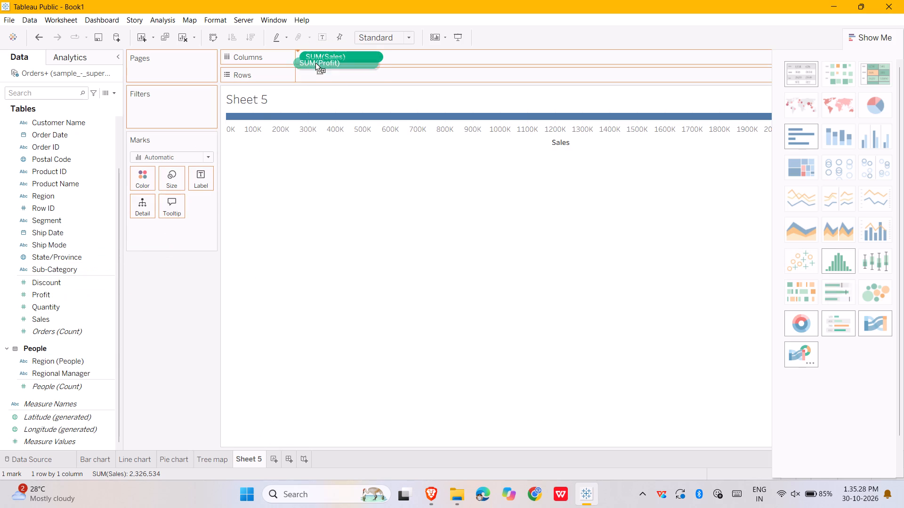
{"action": "left_click_drag", "start_coordinate": [315, 63], "coordinate": [321, 71]}
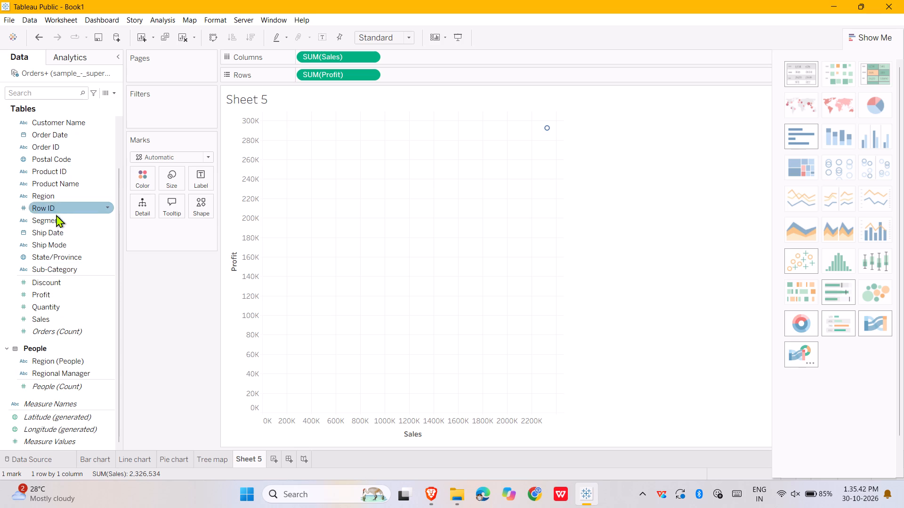
Colour the scatter marks by Category and break them down by Order ID as detail.
{"action": "scroll", "coordinate": [56, 215], "scroll_direction": "up", "scroll_amount": 2}
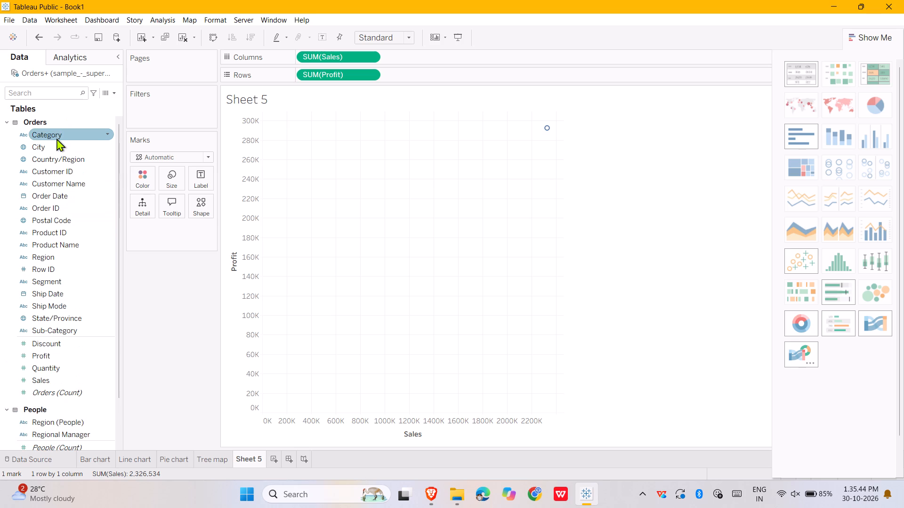
{"action": "left_click_drag", "start_coordinate": [56, 138], "coordinate": [144, 179]}
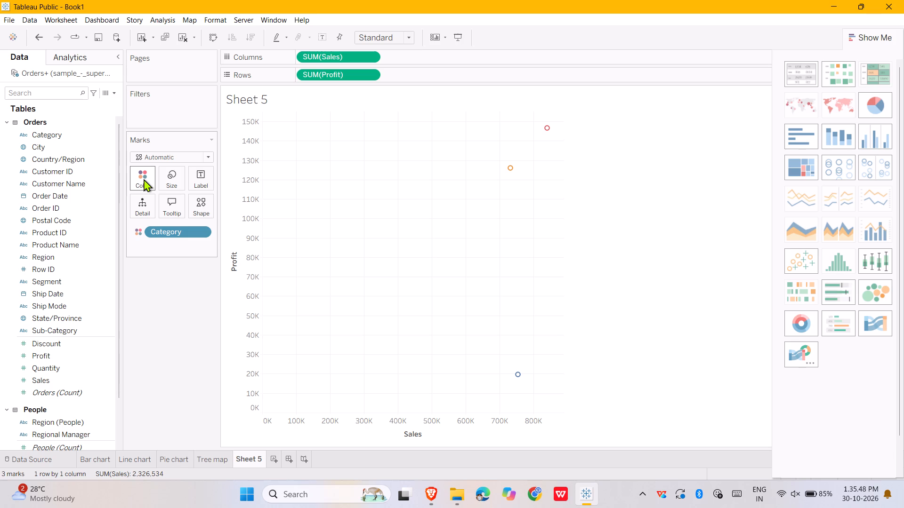
{"action": "left_click_drag", "start_coordinate": [47, 207], "coordinate": [138, 209]}
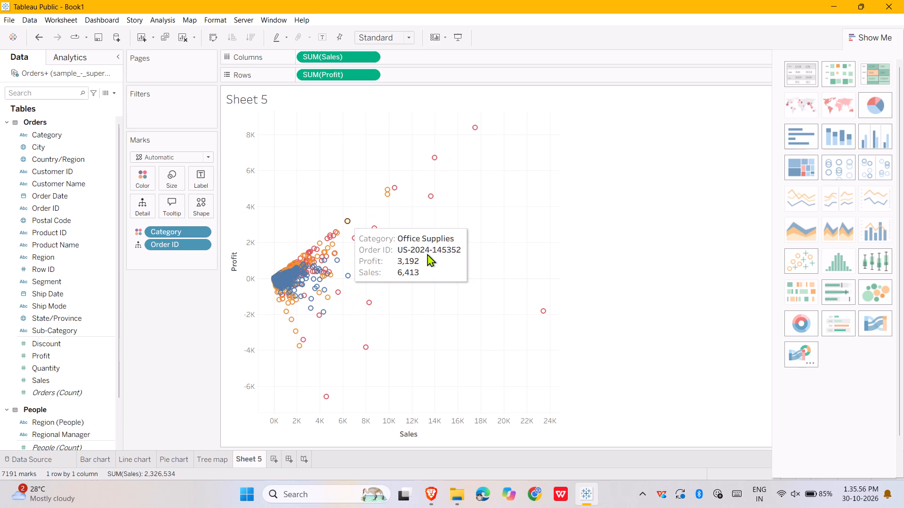
Rename the Sheet 5 worksheet as Scatter plot-Sales vs profit.
{"action": "right_click", "coordinate": [245, 459]}
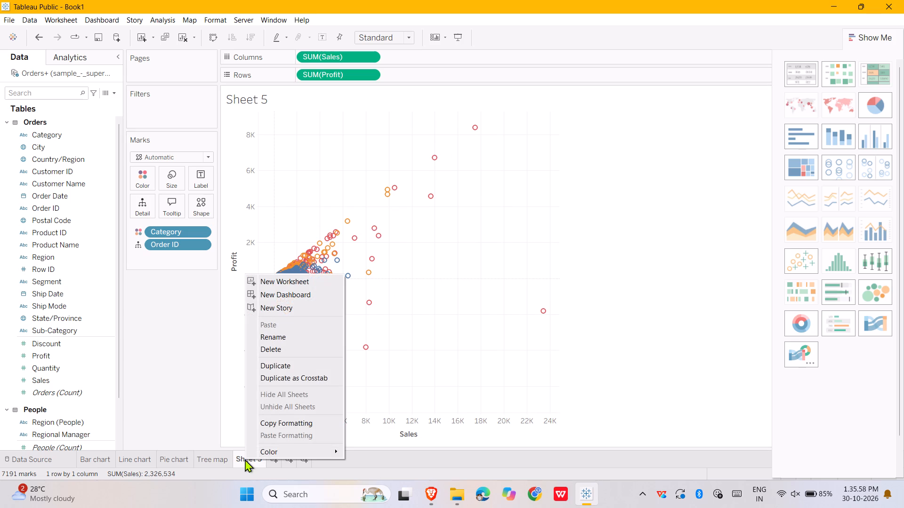
{"action": "left_click", "coordinate": [278, 337]}
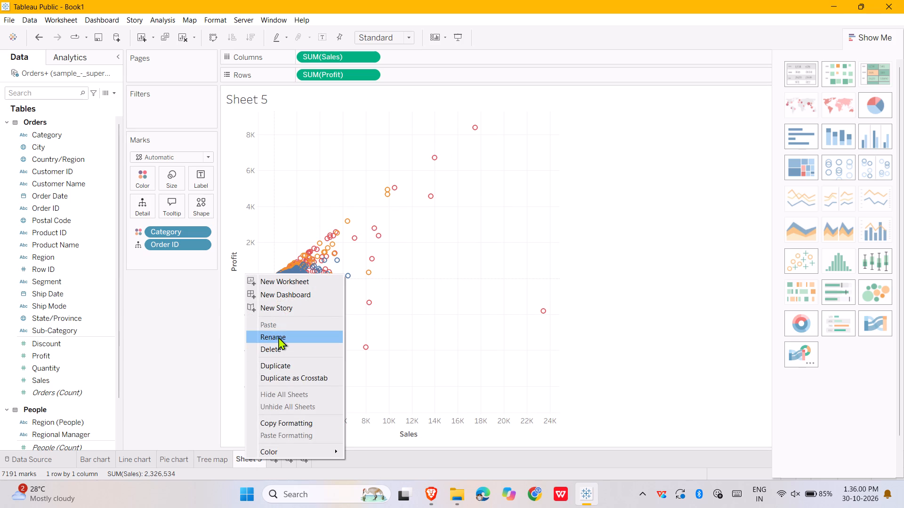
{"action": "key", "text": "BackSpace"}
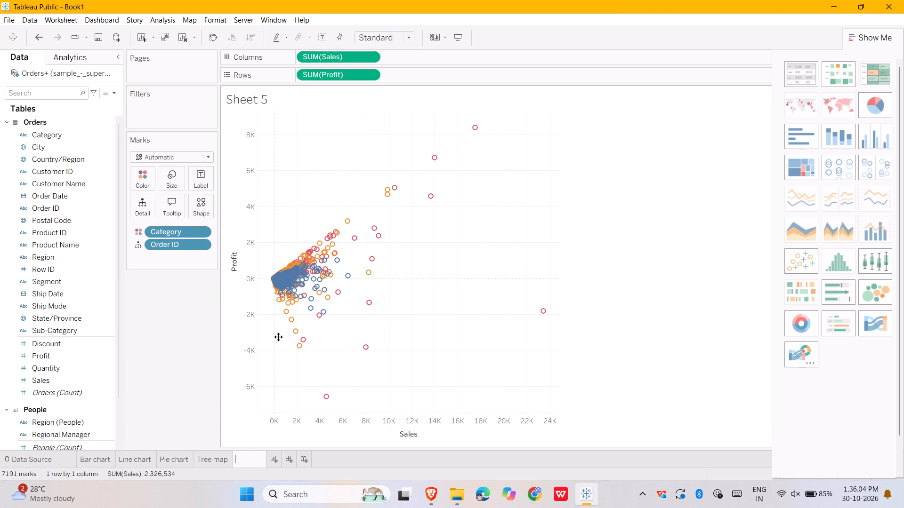
{"action": "type", "text": "Sc"}
{"action": "key", "text": "a"}
{"action": "type", "text": "tter"}
{"action": "key", "text": "space"}
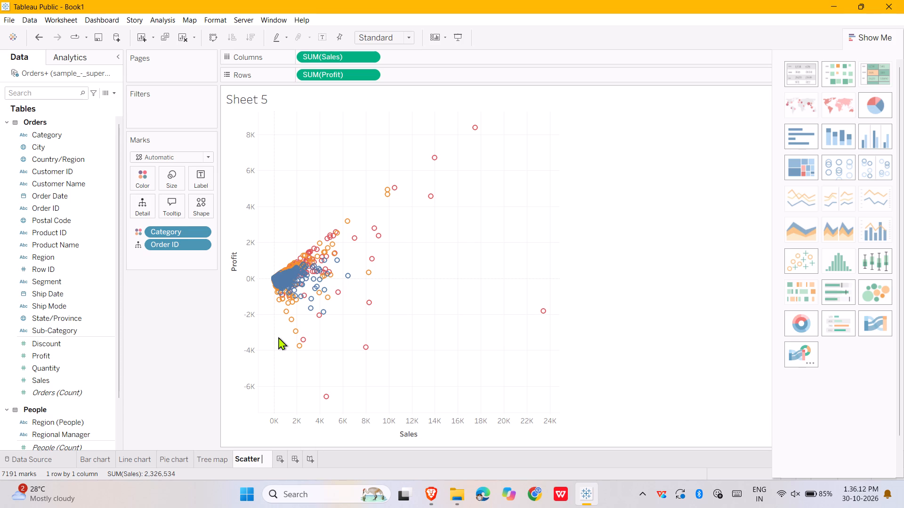
{"action": "type", "text": "plot"}
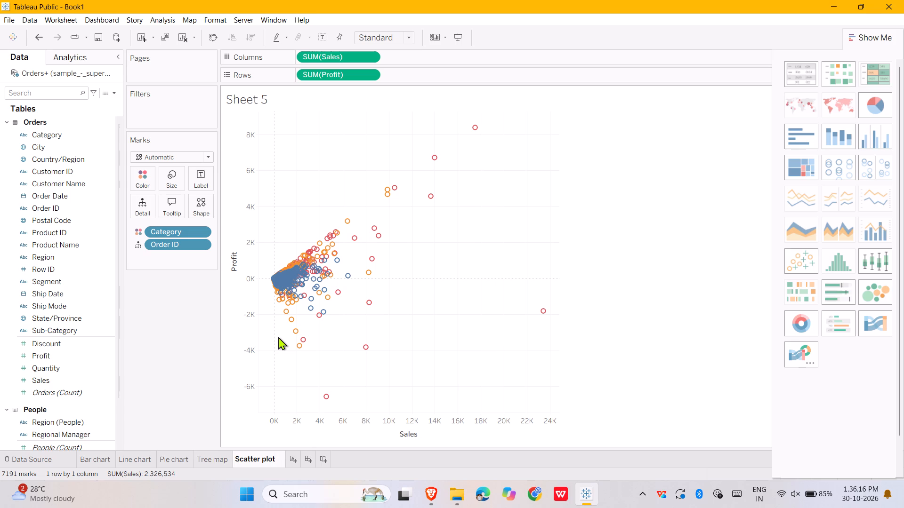
{"action": "key", "text": "minus"}
{"action": "type", "text": "sa"}
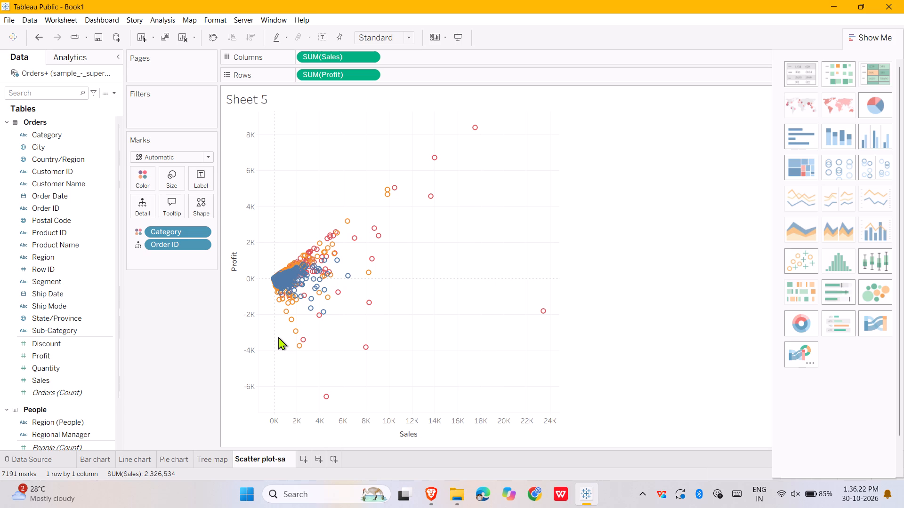
{"action": "key", "text": "BackSpace"}
{"action": "key", "text": "BackSpace"}
{"action": "type", "text": "Sal"}
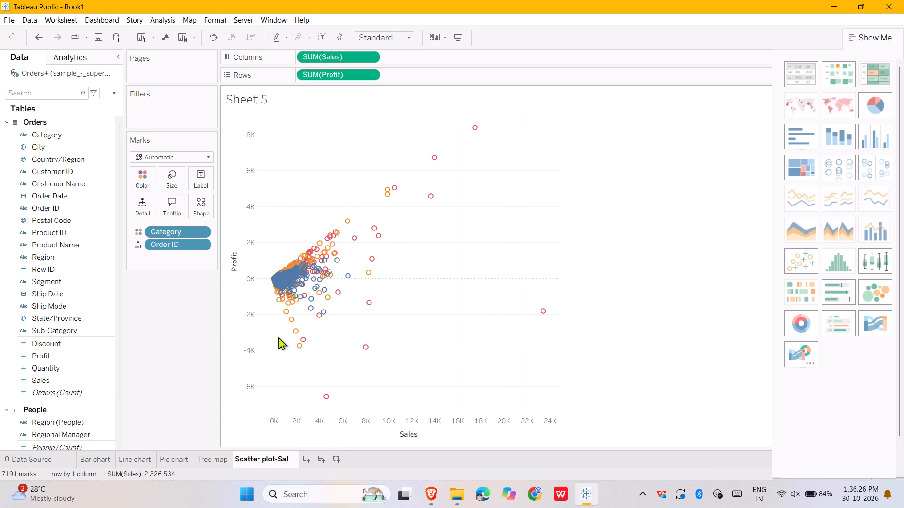
{"action": "type", "text": "evs"}
{"action": "key", "text": "space"}
{"action": "type", "text": "vs p"}
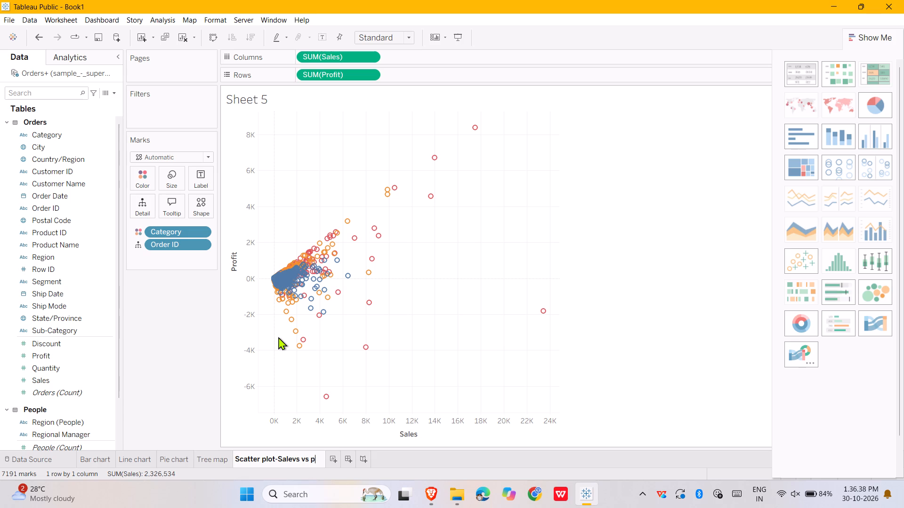
{"action": "key", "text": "Left"}
{"action": "key", "text": "Left"}
{"action": "key", "text": "Left"}
{"action": "key", "text": "Left"}
{"action": "key", "text": "Left"}
{"action": "key", "text": "Left"}
{"action": "key", "text": "BackSpace"}
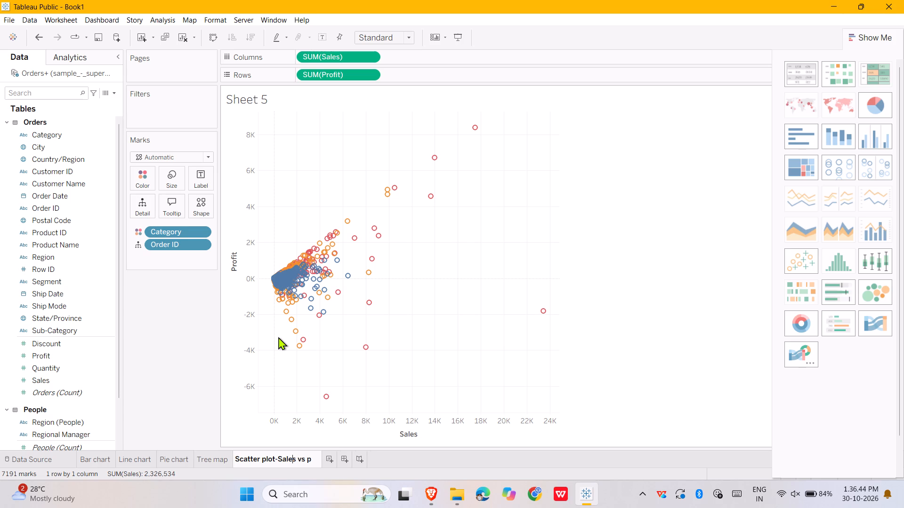
{"action": "key", "text": "Right"}
{"action": "key", "text": "Right"}
{"action": "key", "text": "Right"}
{"action": "key", "text": "Right"}
{"action": "key", "text": "Right"}
{"action": "key", "text": "Right"}
{"action": "type", "text": "ro"}
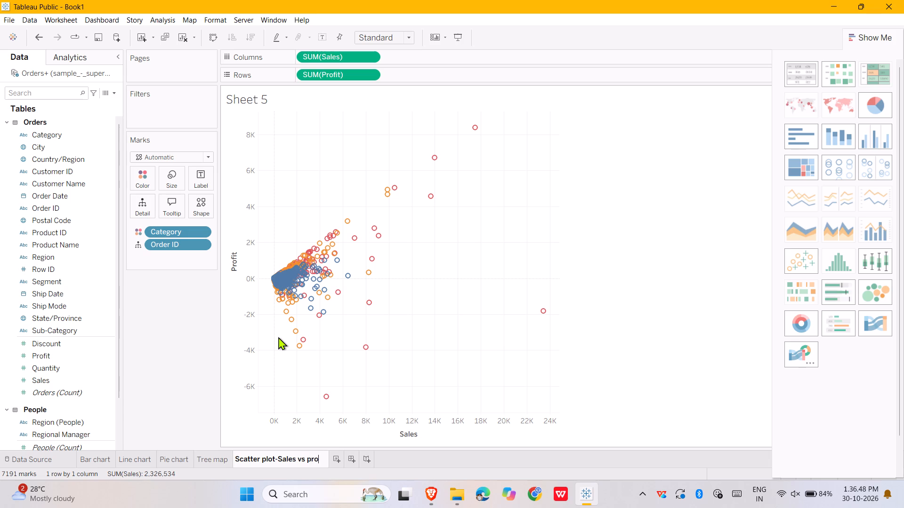
{"action": "type", "text": "fit"}
{"action": "key", "text": "Return"}
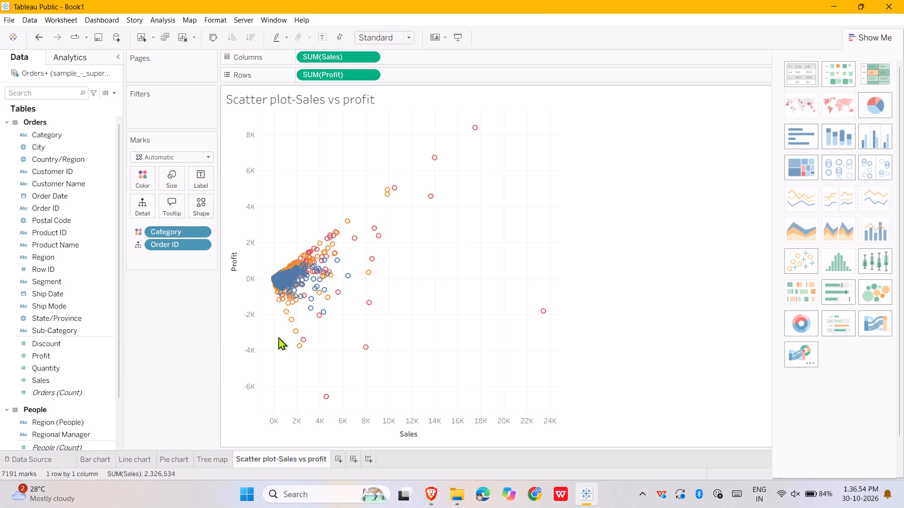
Add a new worksheet and build a bar chart with Profit on the columns and Region on the rows.
{"action": "left_click", "coordinate": [336, 458]}
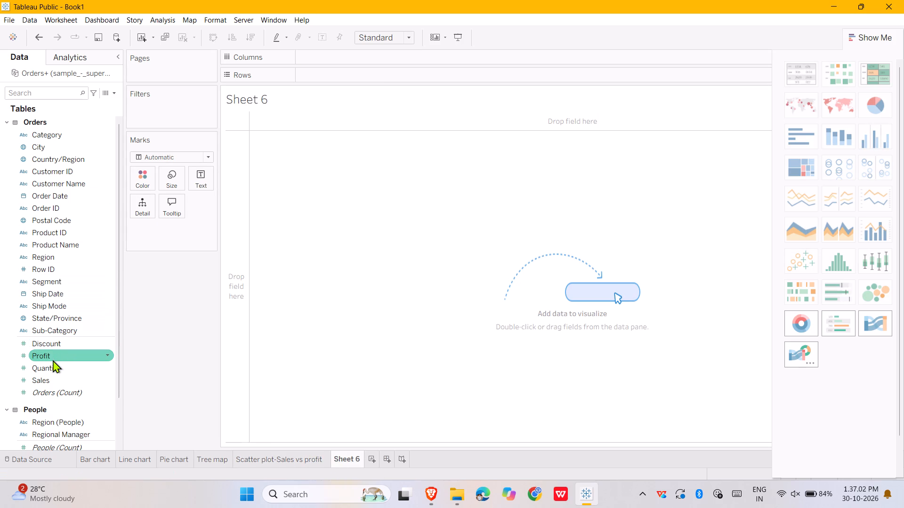
{"action": "left_click_drag", "start_coordinate": [55, 357], "coordinate": [134, 182]}
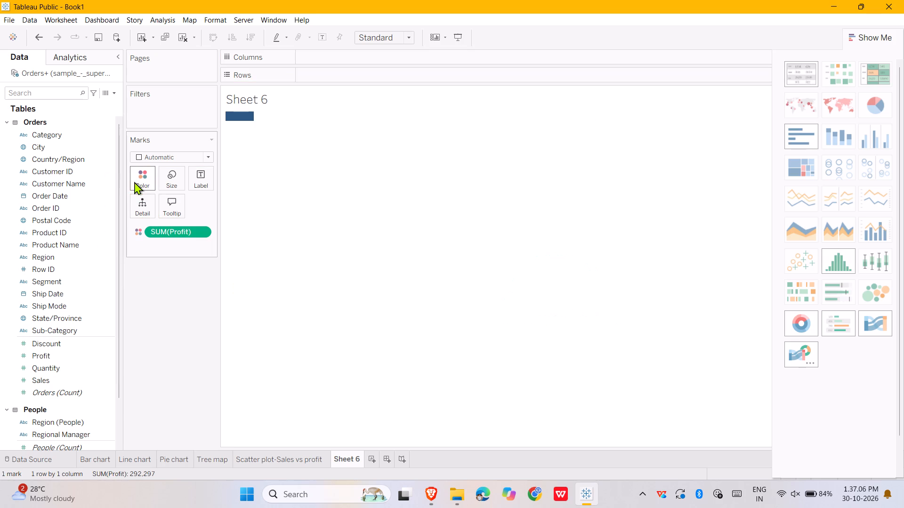
{"action": "left_click_drag", "start_coordinate": [168, 231], "coordinate": [307, 77]}
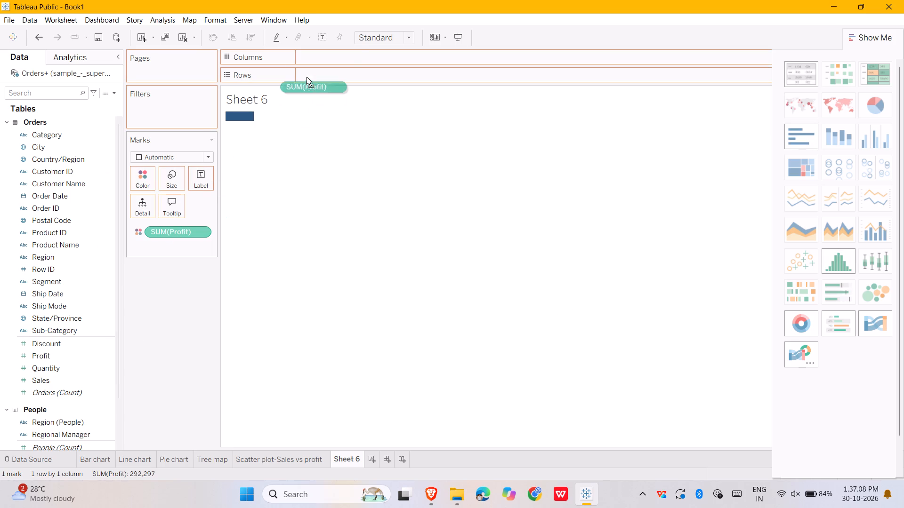
{"action": "left_click_drag", "start_coordinate": [307, 77], "coordinate": [319, 56]}
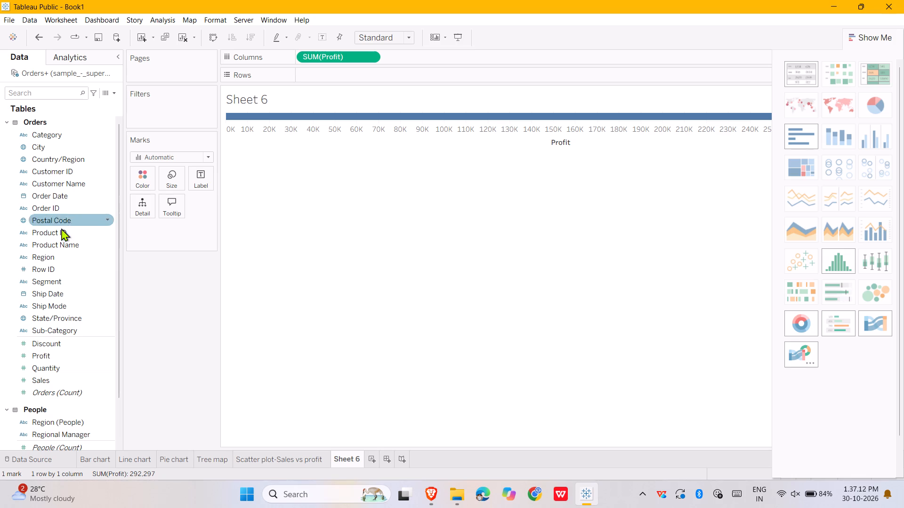
{"action": "left_click_drag", "start_coordinate": [48, 258], "coordinate": [247, 174]}
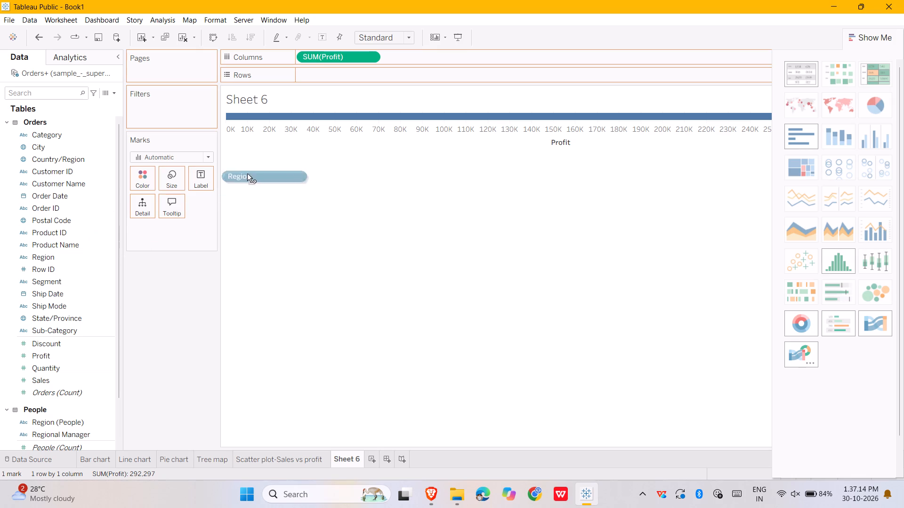
{"action": "left_click_drag", "start_coordinate": [247, 174], "coordinate": [326, 83]}
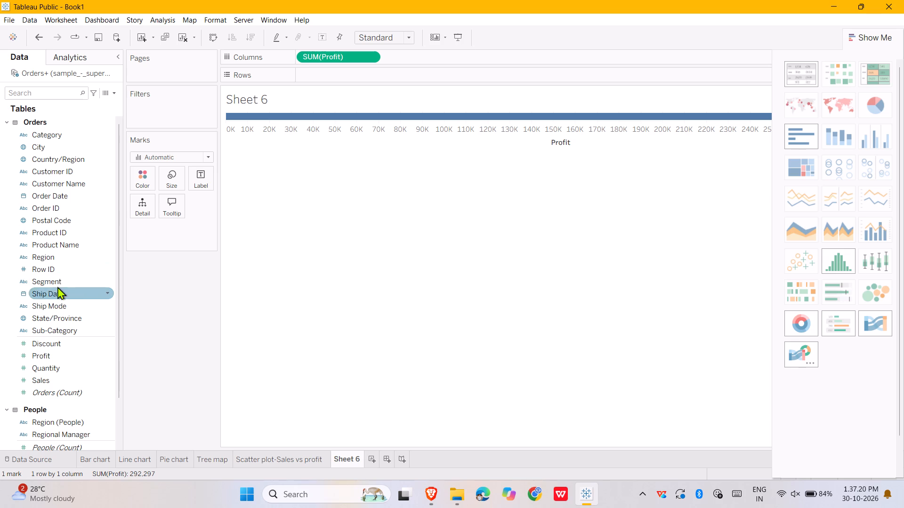
{"action": "left_click_drag", "start_coordinate": [56, 258], "coordinate": [323, 86]}
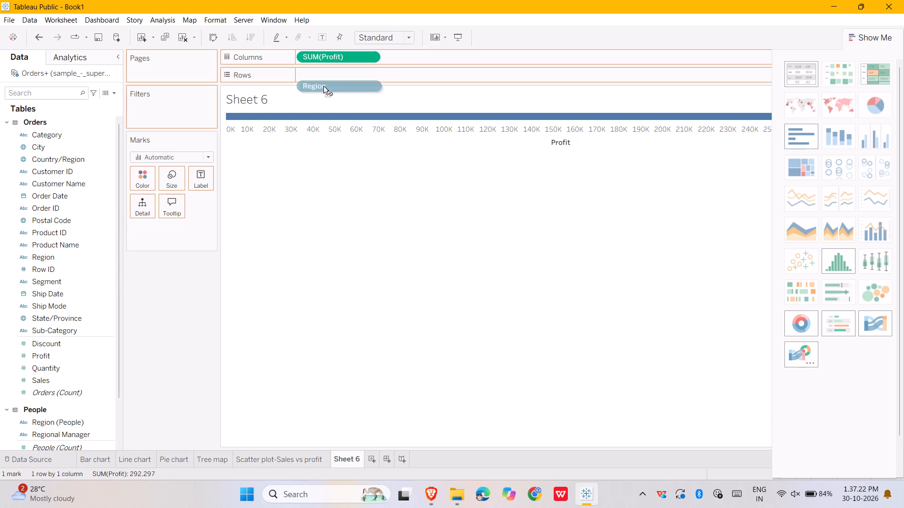
{"action": "left_click_drag", "start_coordinate": [323, 86], "coordinate": [327, 71]}
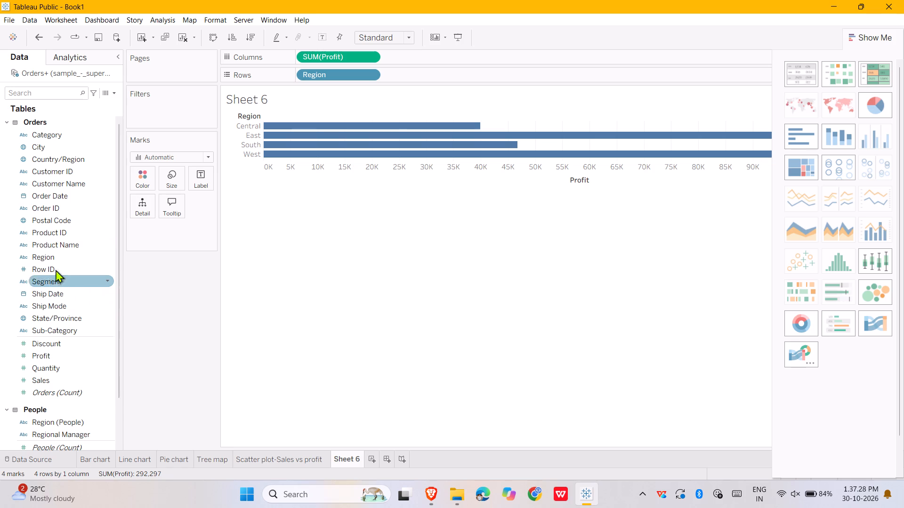
Colour the bars by Region and label them with Profit.
{"action": "left_click_drag", "start_coordinate": [54, 256], "coordinate": [105, 217]}
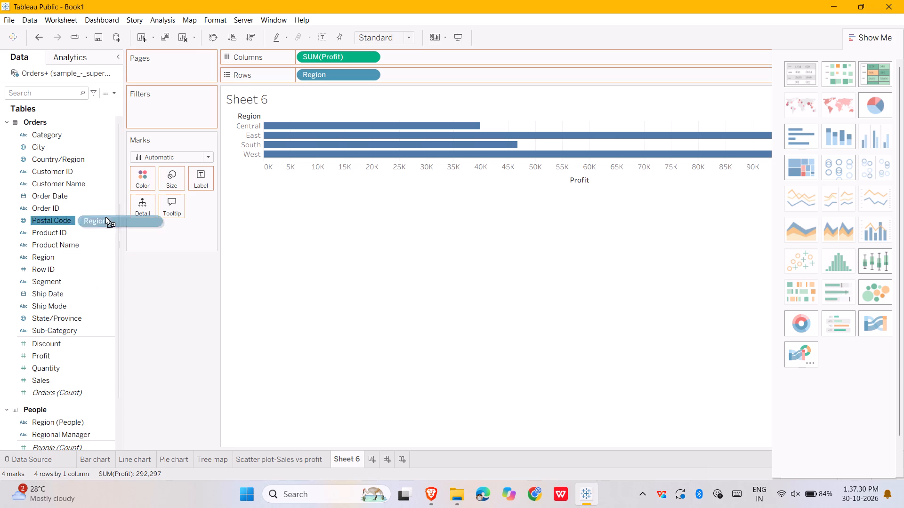
{"action": "left_click_drag", "start_coordinate": [105, 217], "coordinate": [142, 181]}
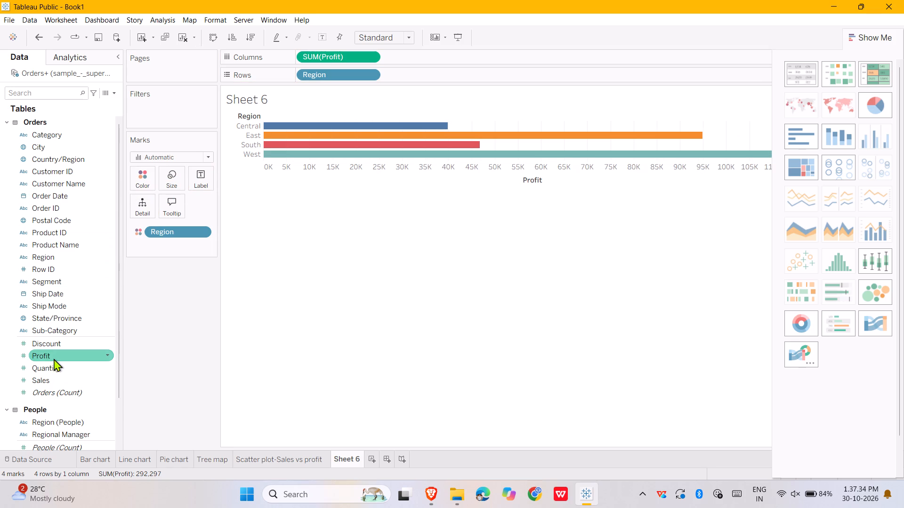
{"action": "left_click_drag", "start_coordinate": [54, 357], "coordinate": [172, 243]}
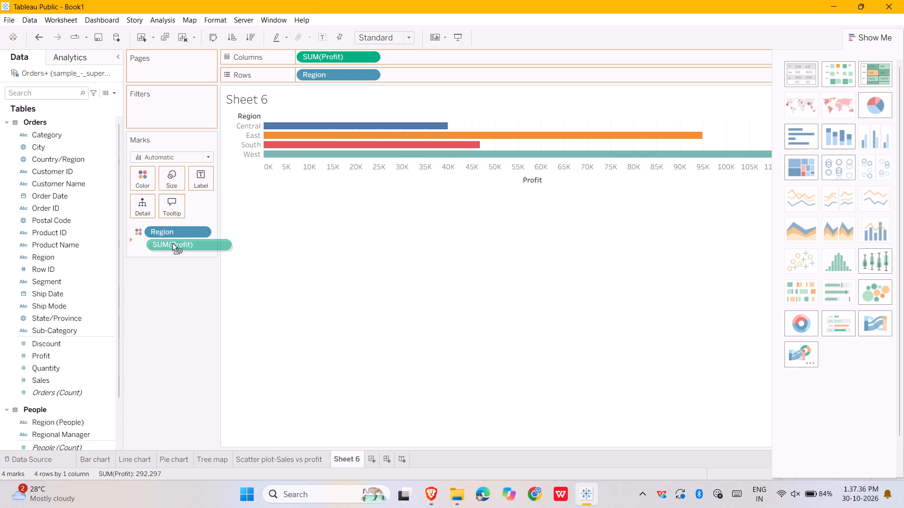
{"action": "left_click_drag", "start_coordinate": [172, 243], "coordinate": [199, 186]}
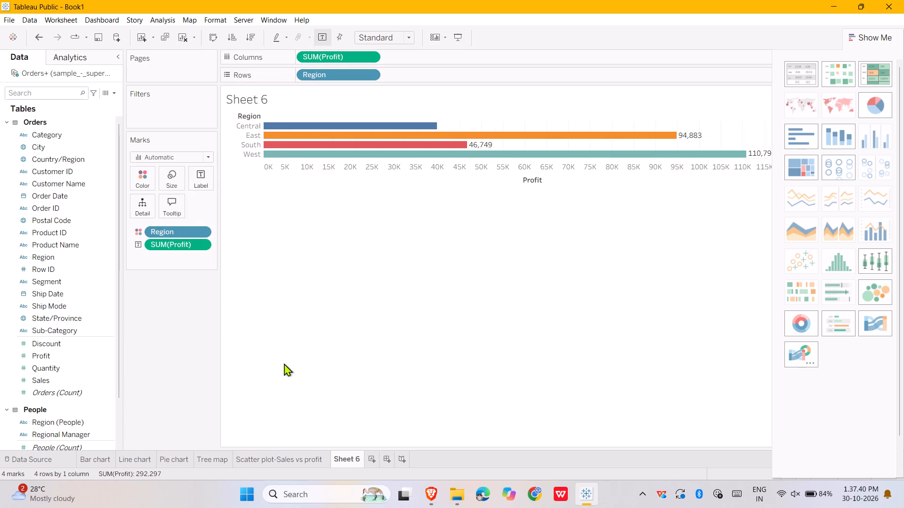
Rename the Sheet 6 worksheet as Horizontal bar chart.
{"action": "right_click", "coordinate": [339, 455]}
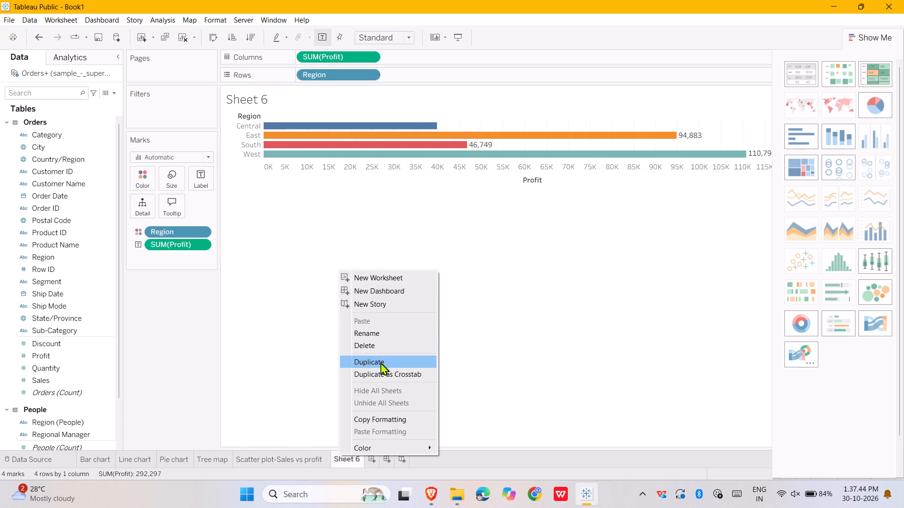
{"action": "left_click", "coordinate": [379, 334]}
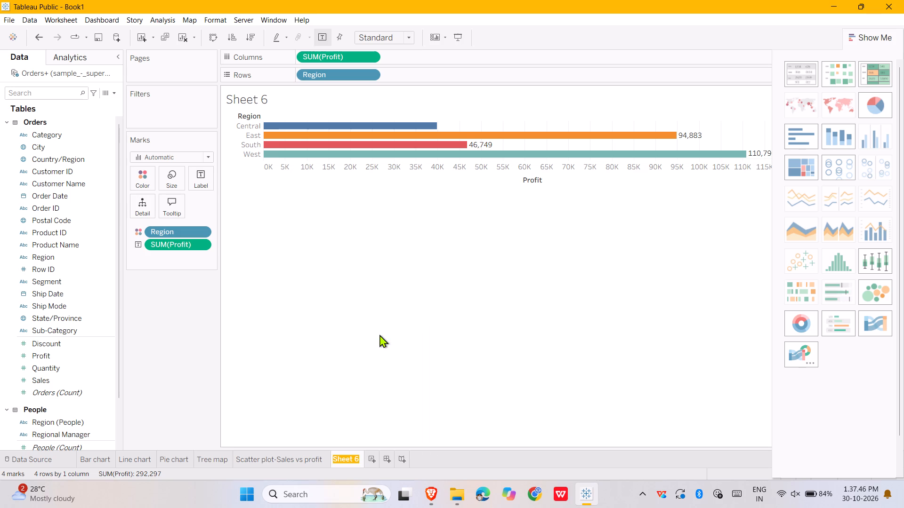
{"action": "key", "text": "BackSpace"}
{"action": "type", "text": "Hori"}
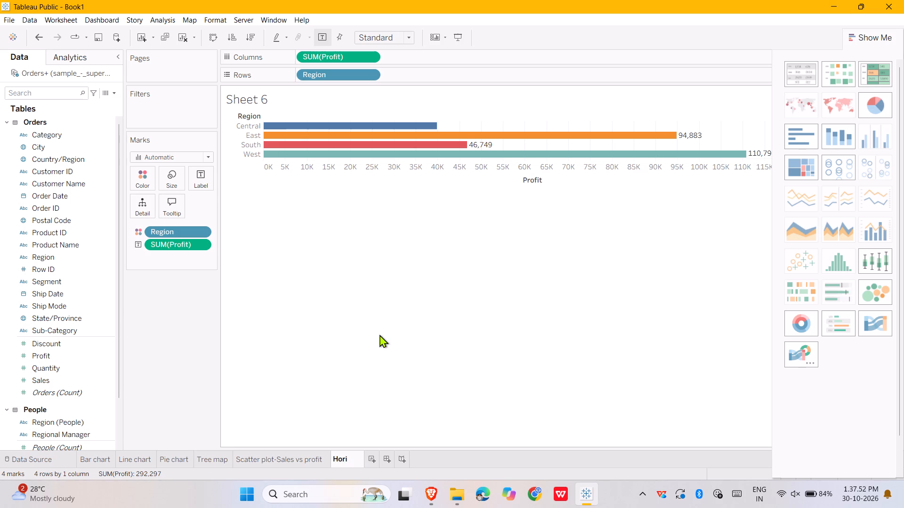
{"action": "type", "text": "zontal"}
{"action": "key", "text": "space"}
{"action": "type", "text": "bar"}
{"action": "key", "text": "space"}
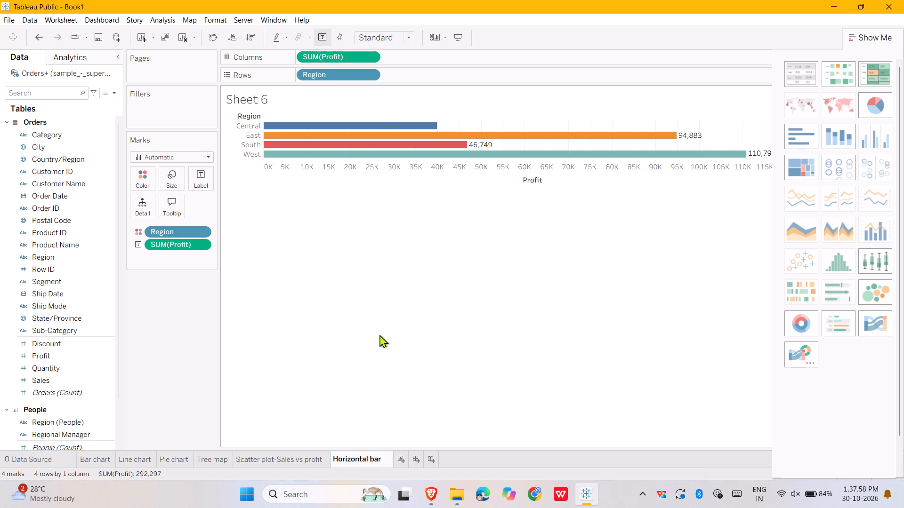
{"action": "type", "text": "chart"}
{"action": "key", "text": "Return"}
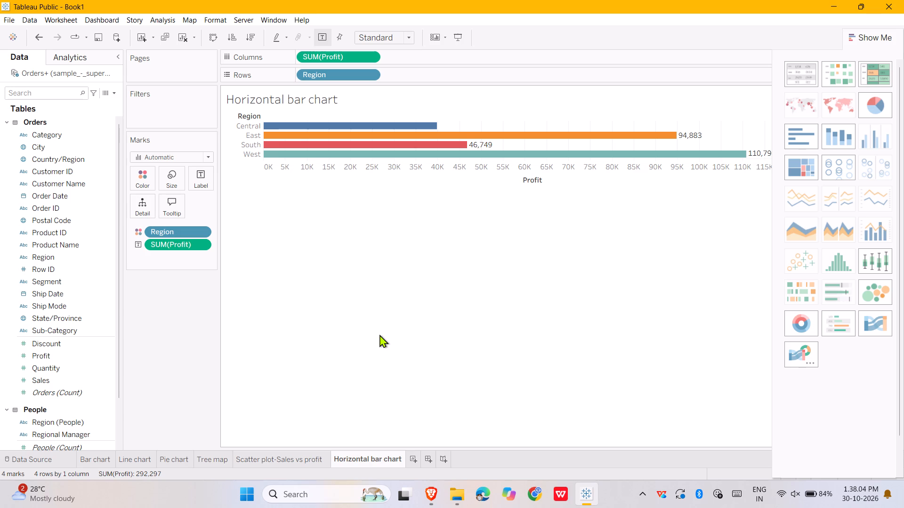
Extend the Horizontal bar chart worksheet's name to Horizontal bar chart- Profit by Region.
{"action": "right_click", "coordinate": [367, 455]}
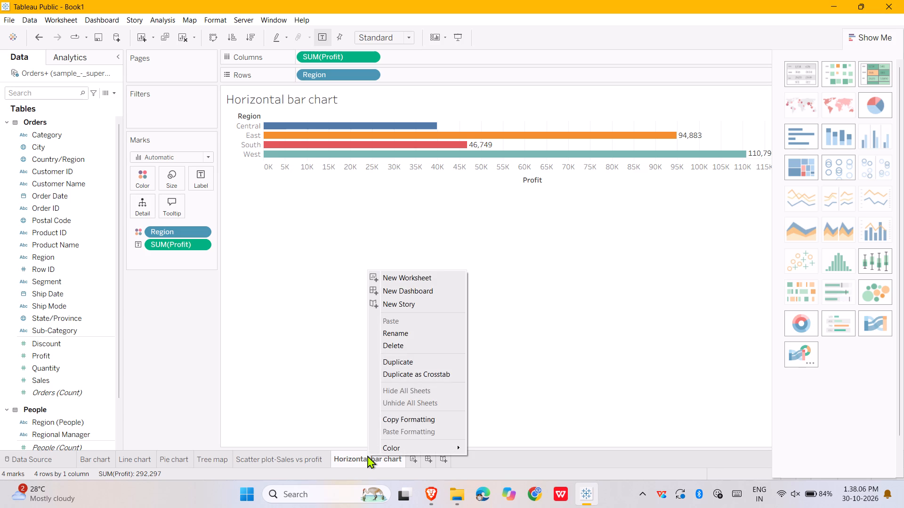
{"action": "left_click", "coordinate": [396, 334]}
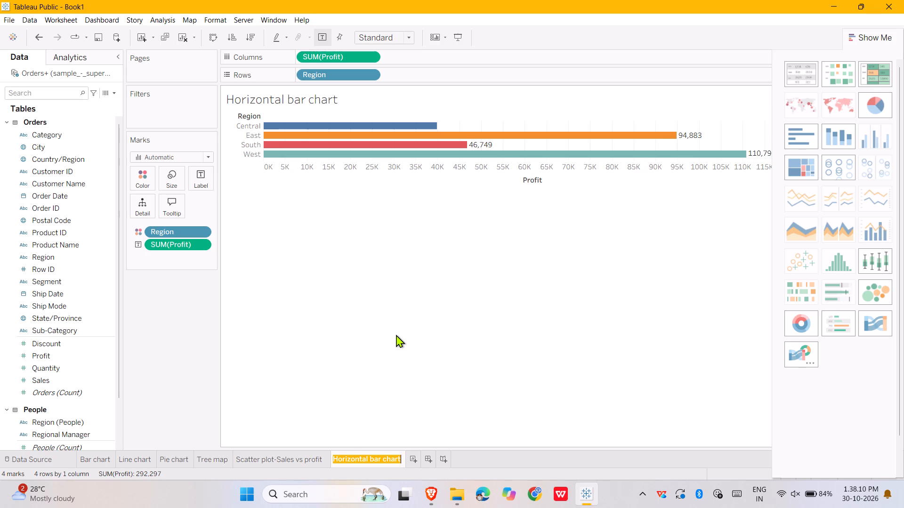
{"action": "key", "text": "minus"}
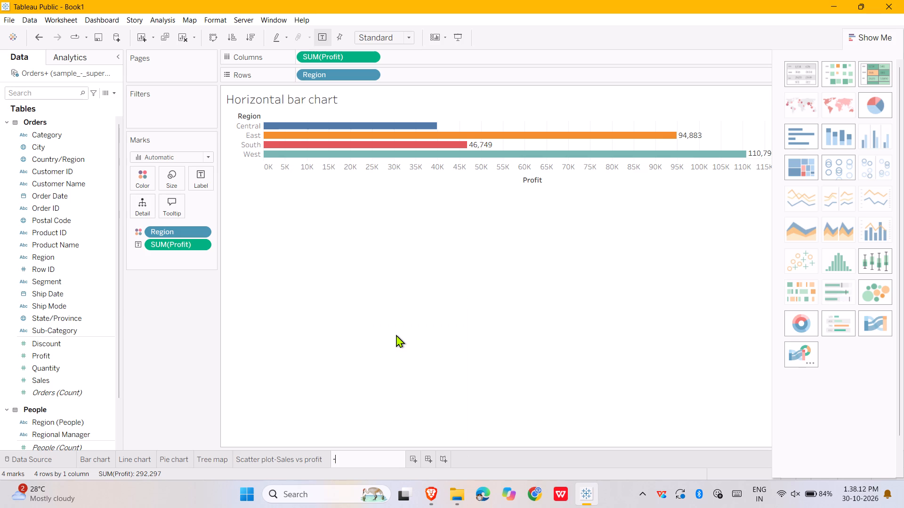
{"action": "key", "text": "BackSpace"}
{"action": "key", "text": "ctrl+z"}
{"action": "key", "text": "ctrl+z"}
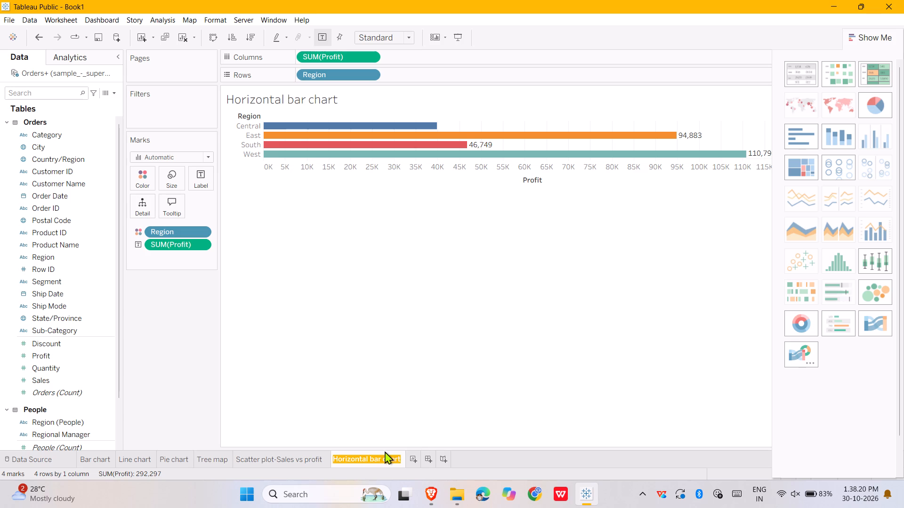
{"action": "left_click", "coordinate": [399, 460]}
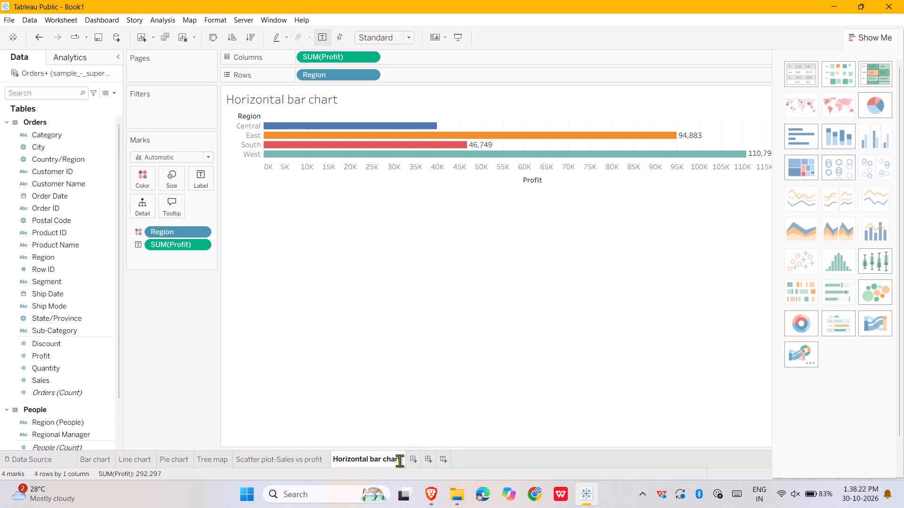
{"action": "key", "text": "minus"}
{"action": "key", "text": "space"}
{"action": "type", "text": "Profit b"}
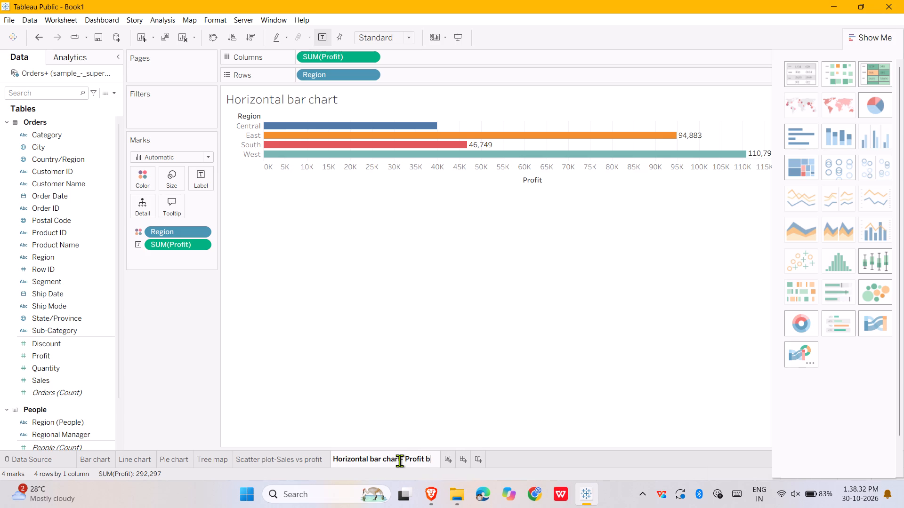
{"action": "type", "text": "y"}
{"action": "key", "text": "space"}
{"action": "type", "text": "Res"}
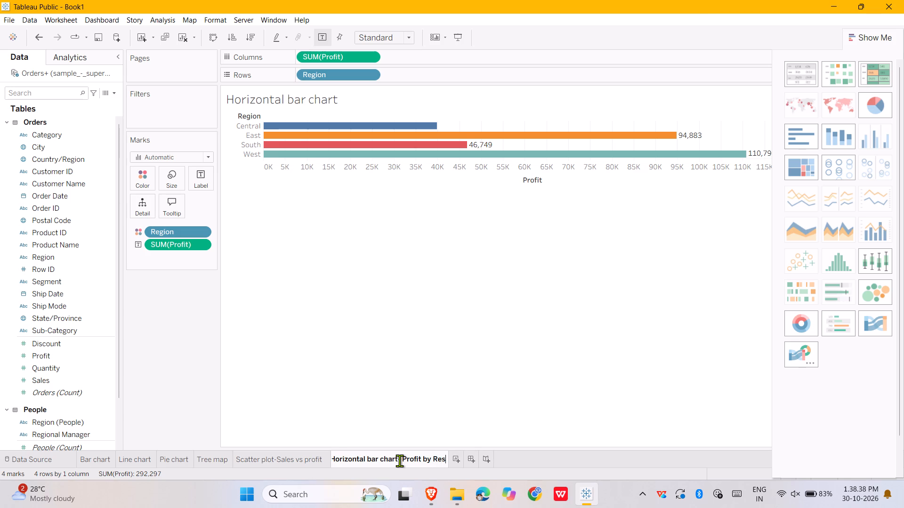
{"action": "key", "text": "BackSpace"}
{"action": "type", "text": "gion"}
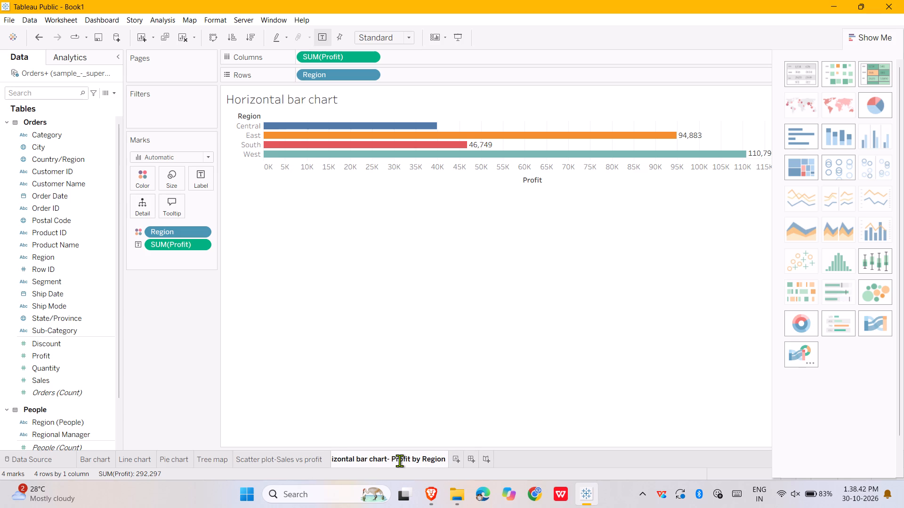
{"action": "key", "text": "Return"}
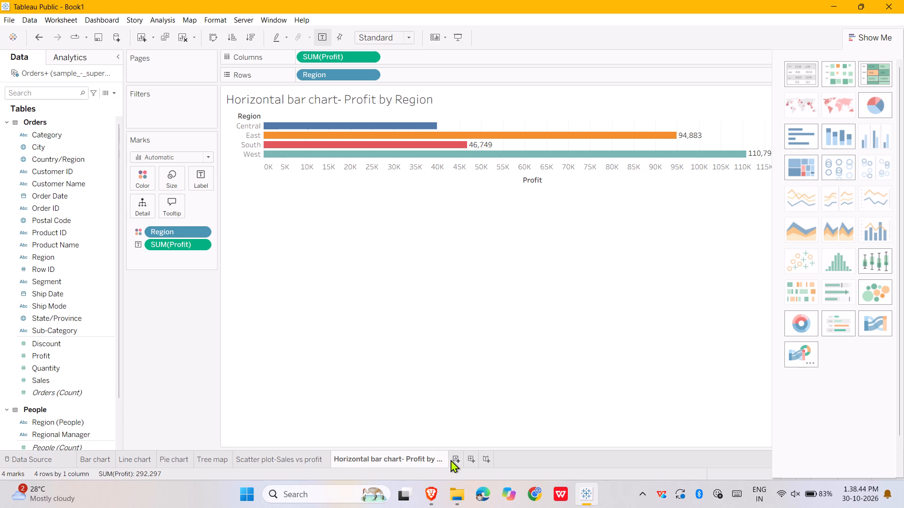
Add a new worksheet and build a bar chart with Category on the columns and Sales on the rows.
{"action": "left_click", "coordinate": [454, 460]}
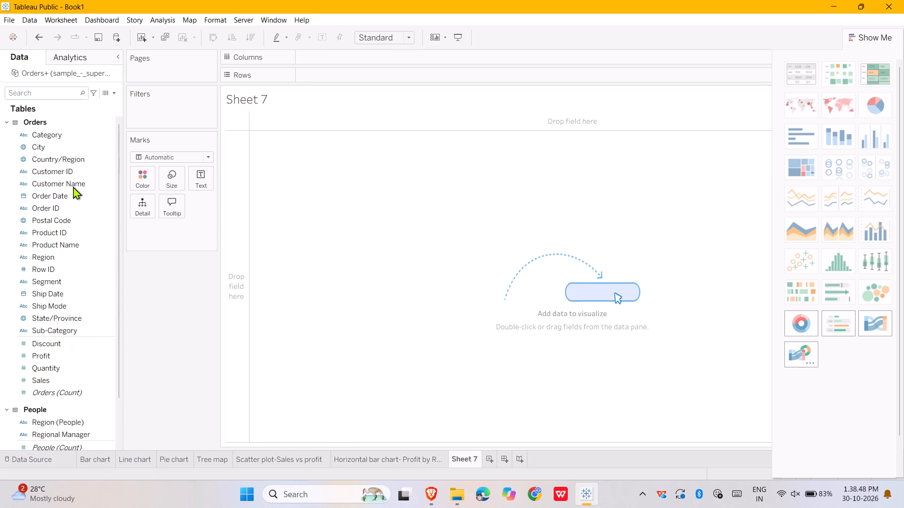
{"action": "left_click_drag", "start_coordinate": [59, 129], "coordinate": [298, 60]}
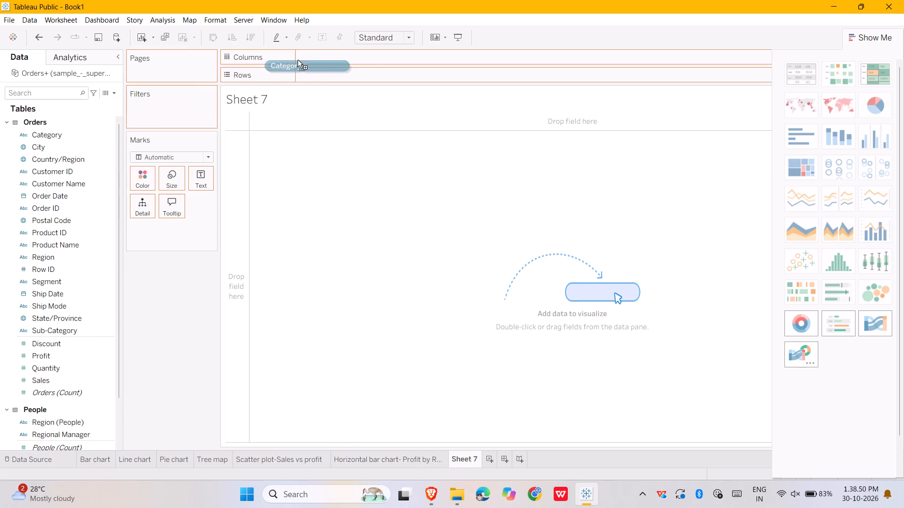
{"action": "left_click_drag", "start_coordinate": [298, 60], "coordinate": [324, 49]}
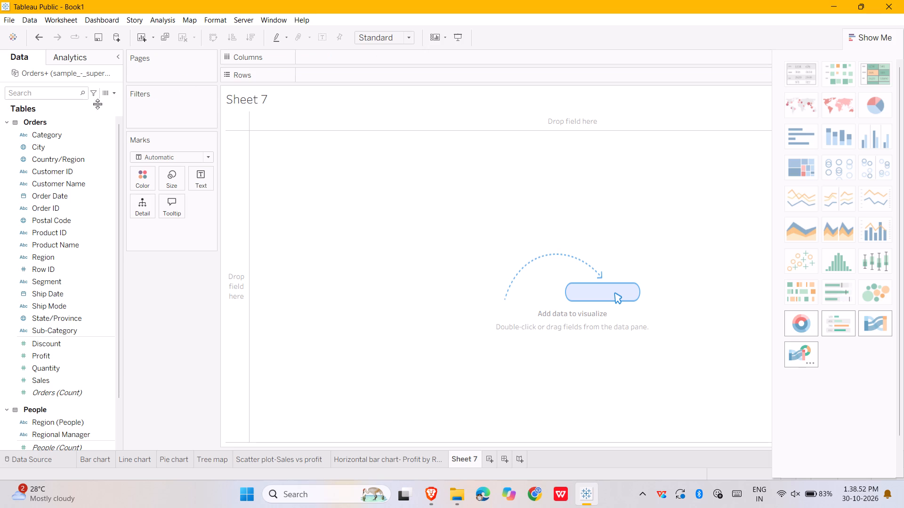
{"action": "left_click_drag", "start_coordinate": [58, 137], "coordinate": [327, 61]}
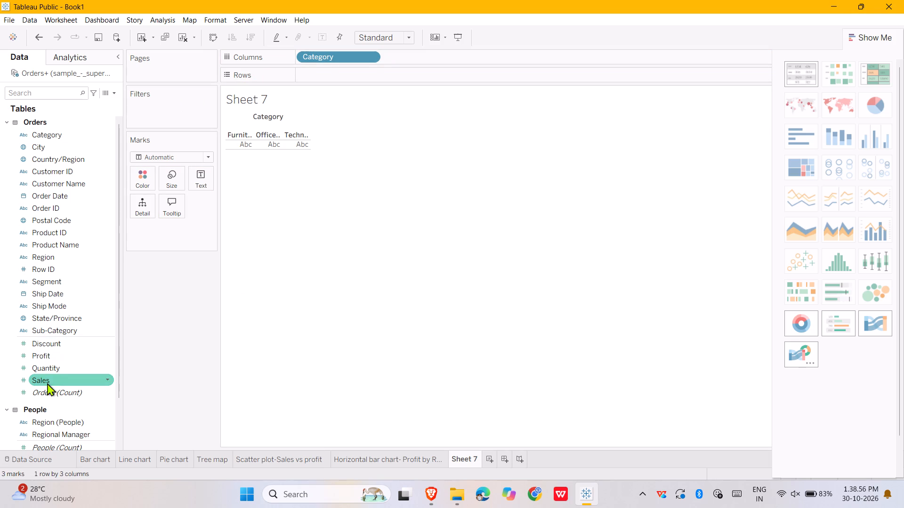
{"action": "left_click_drag", "start_coordinate": [48, 382], "coordinate": [323, 85]}
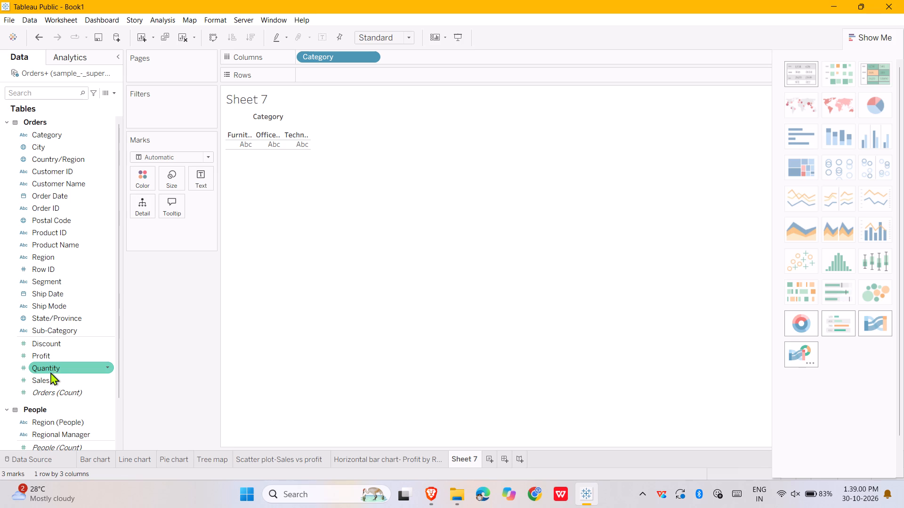
{"action": "left_click_drag", "start_coordinate": [49, 378], "coordinate": [321, 74]}
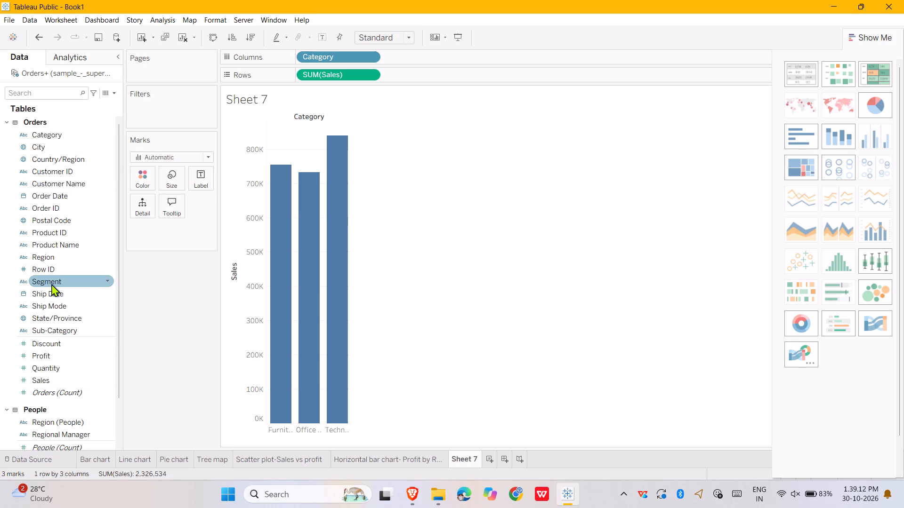
Stack the bars by colouring them by Segment, and label the segments with Sales.
{"action": "left_click_drag", "start_coordinate": [51, 284], "coordinate": [142, 185]}
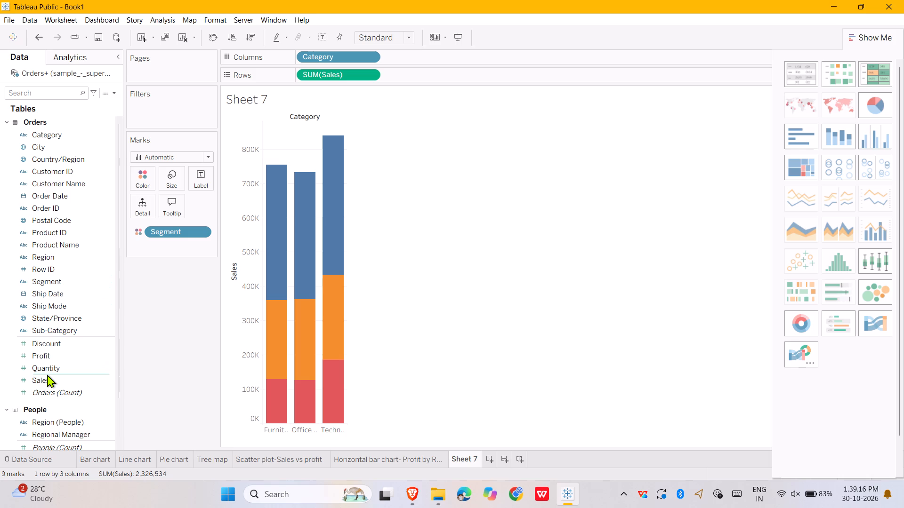
{"action": "left_click_drag", "start_coordinate": [47, 379], "coordinate": [195, 189]}
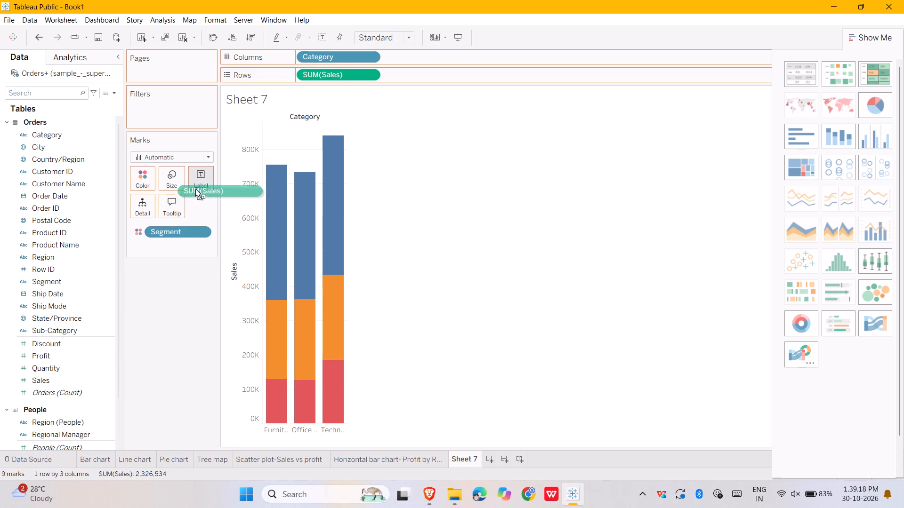
{"action": "left_click_drag", "start_coordinate": [195, 189], "coordinate": [199, 185]}
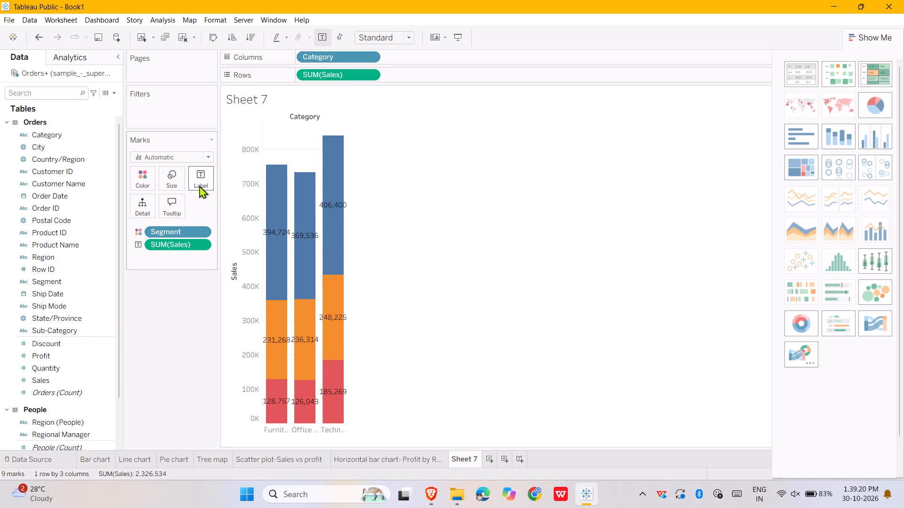
Rename the Sheet 7 worksheet as Stacked bar chart -sales by category and segment.
{"action": "right_click", "coordinate": [457, 456]}
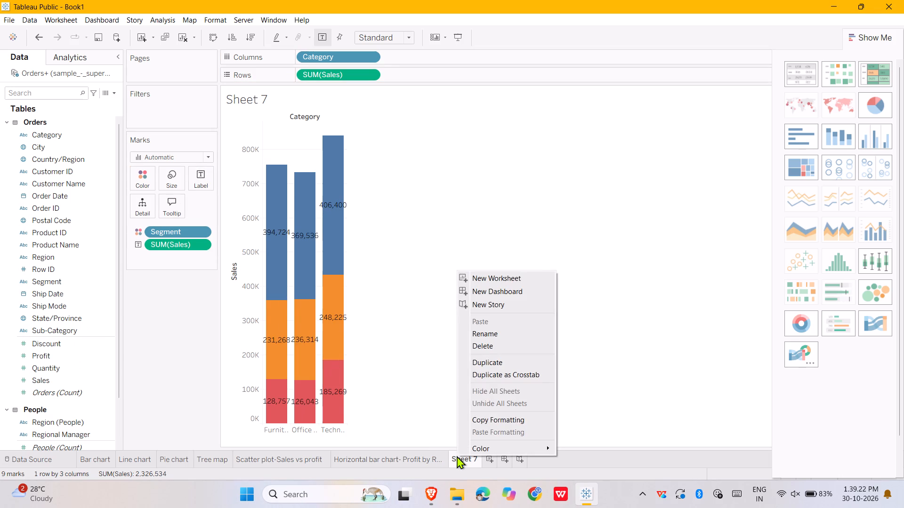
{"action": "left_click", "coordinate": [495, 337]}
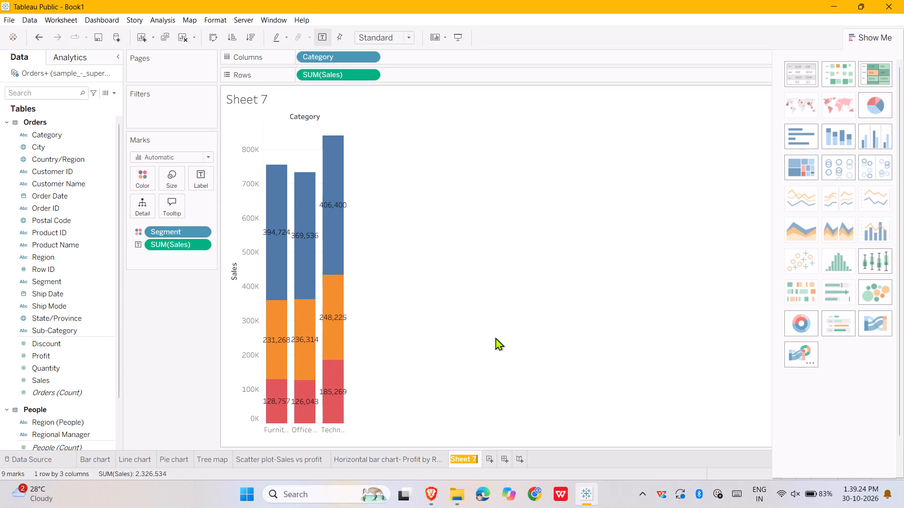
{"action": "key", "text": "BackSpace"}
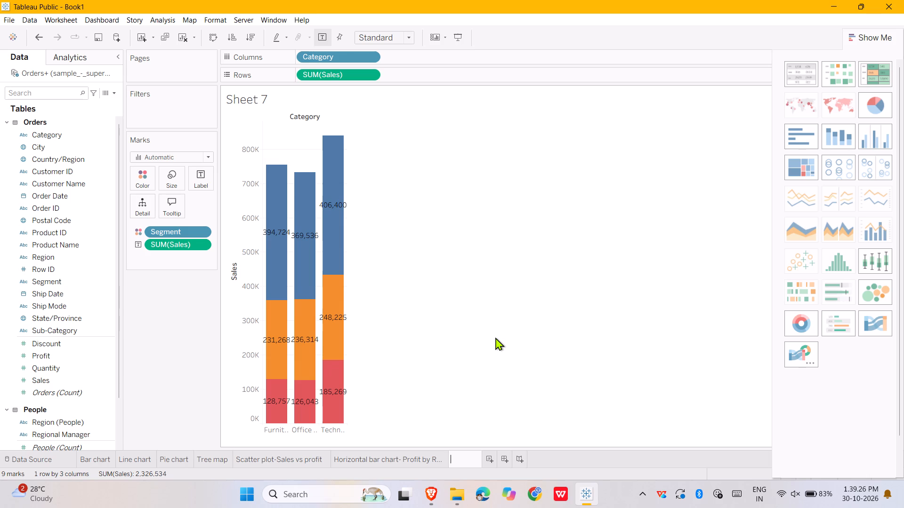
{"action": "key", "text": "shift+s"}
{"action": "type", "text": "tacked"}
{"action": "key", "text": "space"}
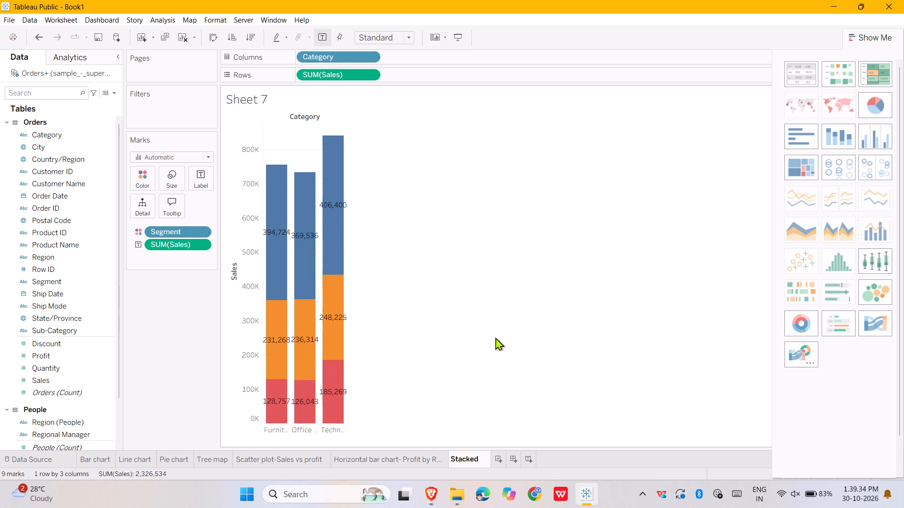
{"action": "type", "text": "bar chart"}
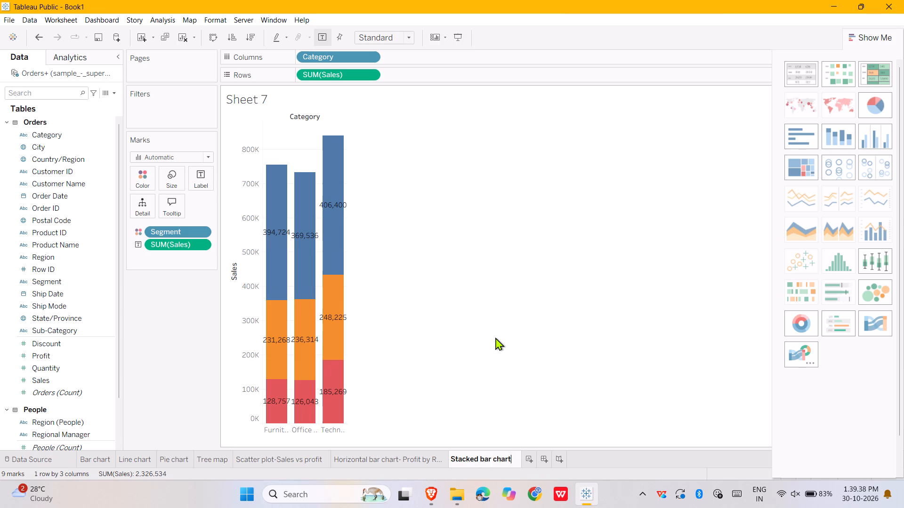
{"action": "key", "text": "space"}
{"action": "type", "text": "-"}
{"action": "type", "text": "sales"}
{"action": "key", "text": "space"}
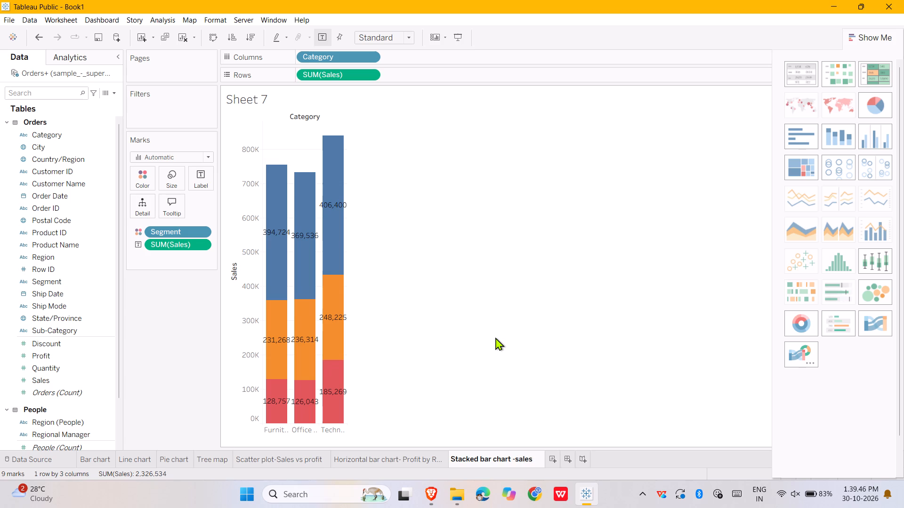
{"action": "type", "text": "by category"}
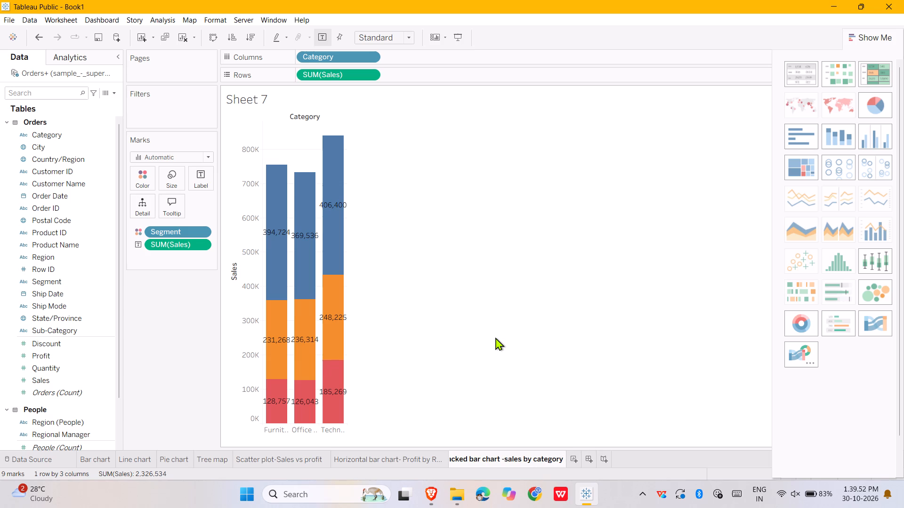
{"action": "key", "text": "space"}
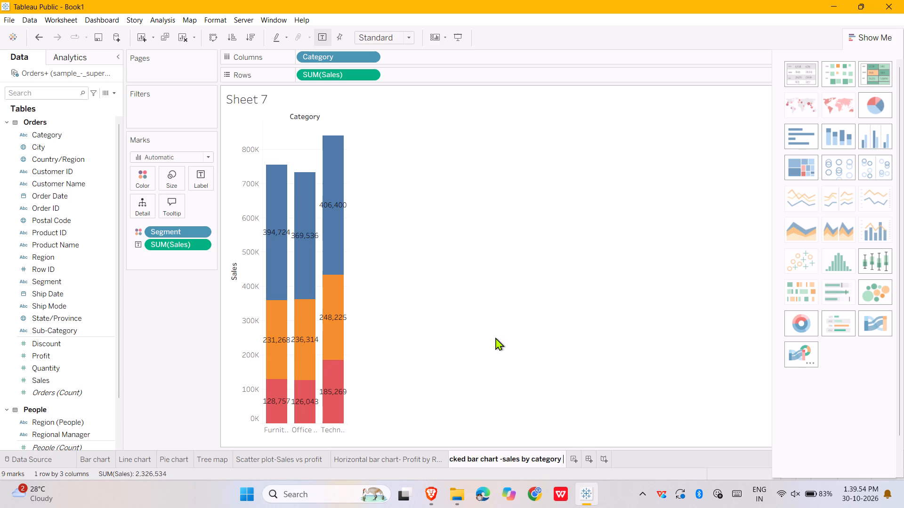
{"action": "type", "text": "and"}
{"action": "key", "text": "space"}
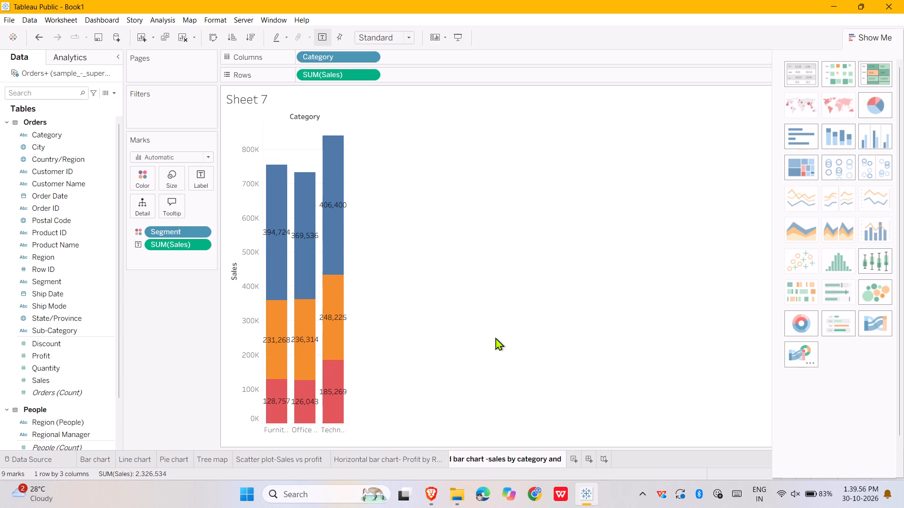
{"action": "type", "text": "se"}
{"action": "type", "text": "gm"}
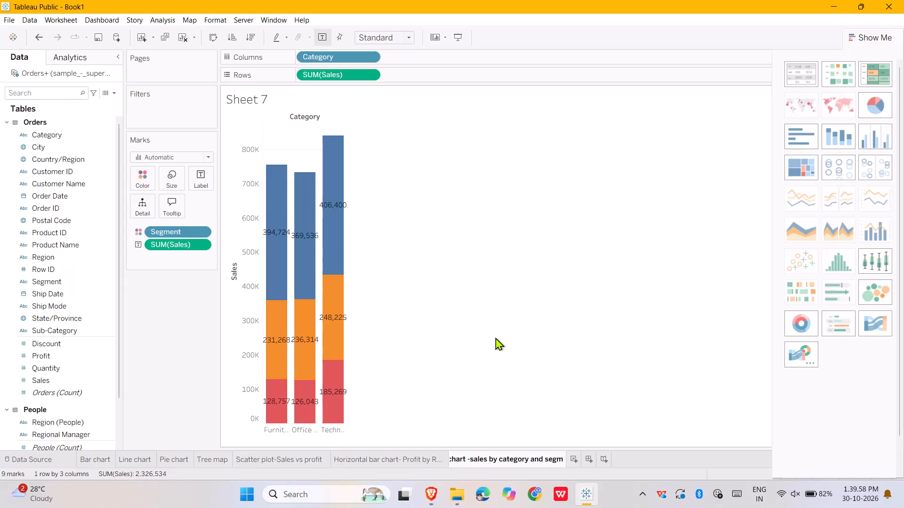
{"action": "type", "text": "ent"}
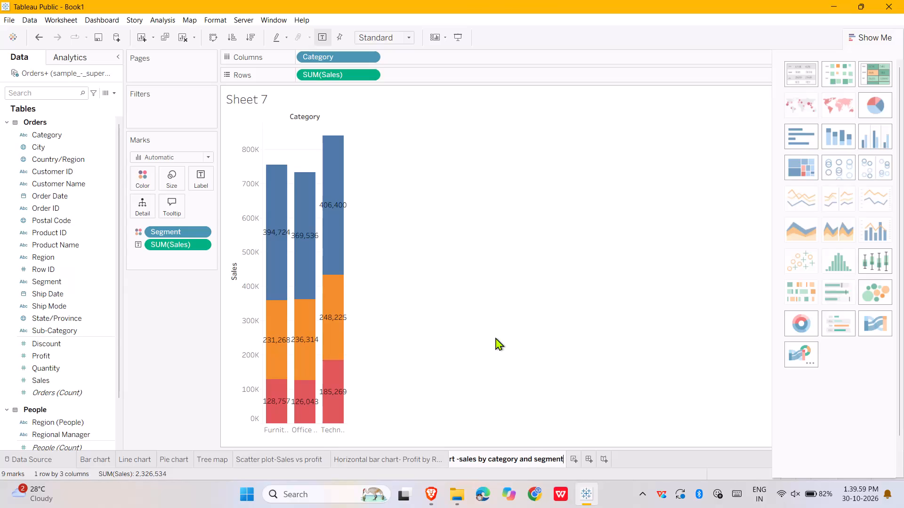
{"action": "key", "text": "Return"}
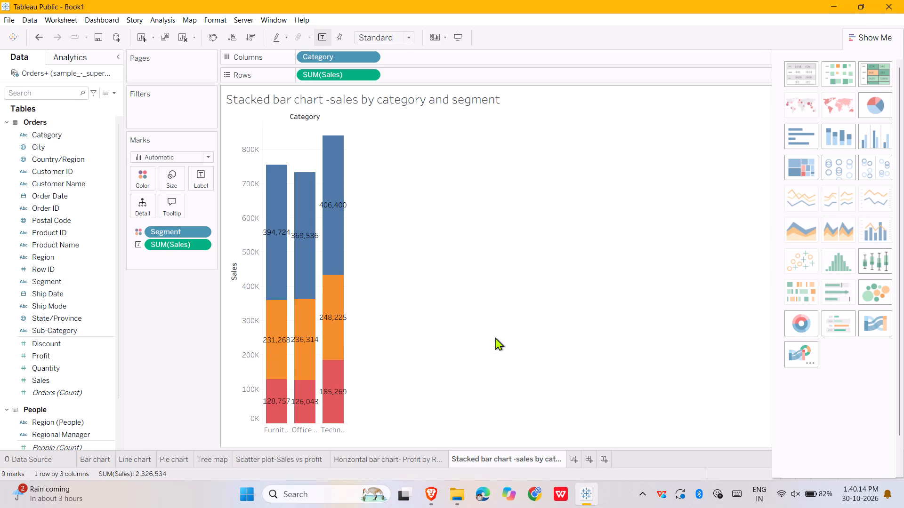
Add a new worksheet and build a map with Longitude (generated) on the columns and Latitude (generated) on the rows.
{"action": "left_click", "coordinate": [573, 457]}
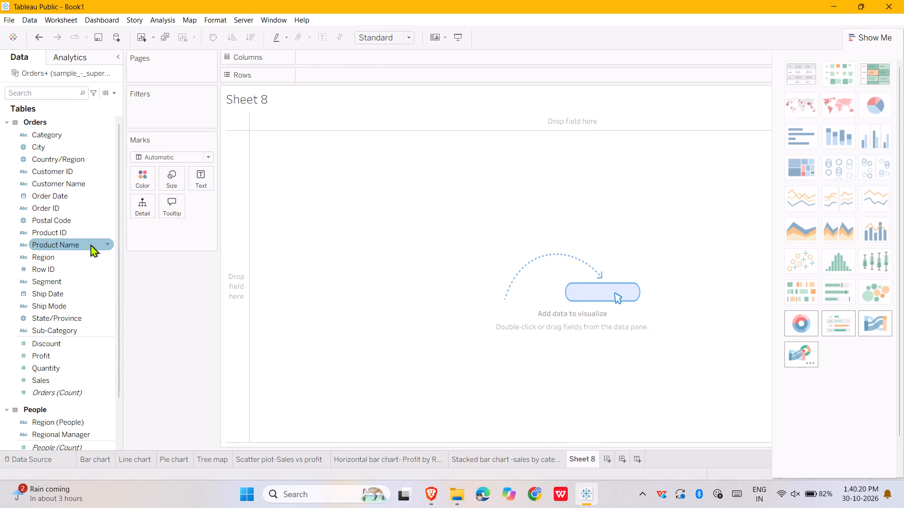
{"action": "scroll", "coordinate": [68, 332], "scroll_direction": "down", "scroll_amount": 2}
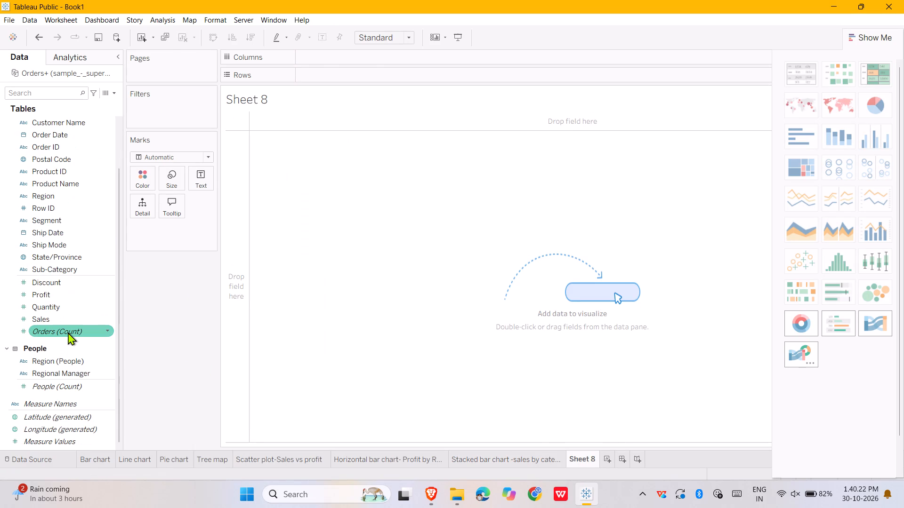
{"action": "scroll", "coordinate": [68, 332], "scroll_direction": "down", "scroll_amount": 2}
{"action": "scroll", "coordinate": [69, 255], "scroll_direction": "up", "scroll_amount": 4}
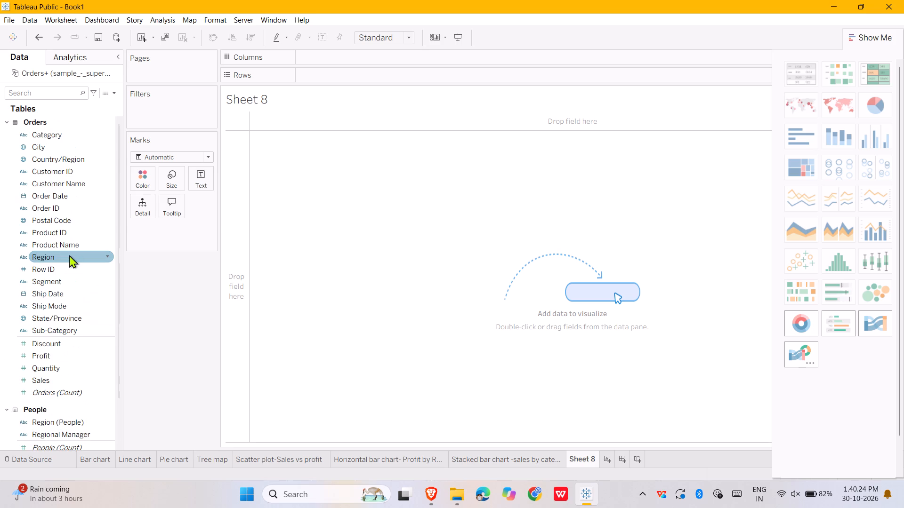
{"action": "scroll", "coordinate": [69, 255], "scroll_direction": "down", "scroll_amount": 5}
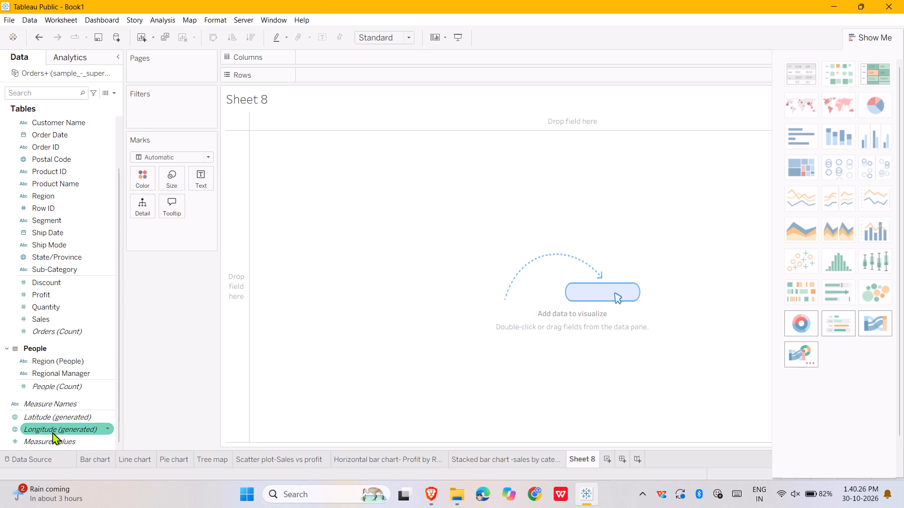
{"action": "left_click_drag", "start_coordinate": [52, 432], "coordinate": [336, 195]}
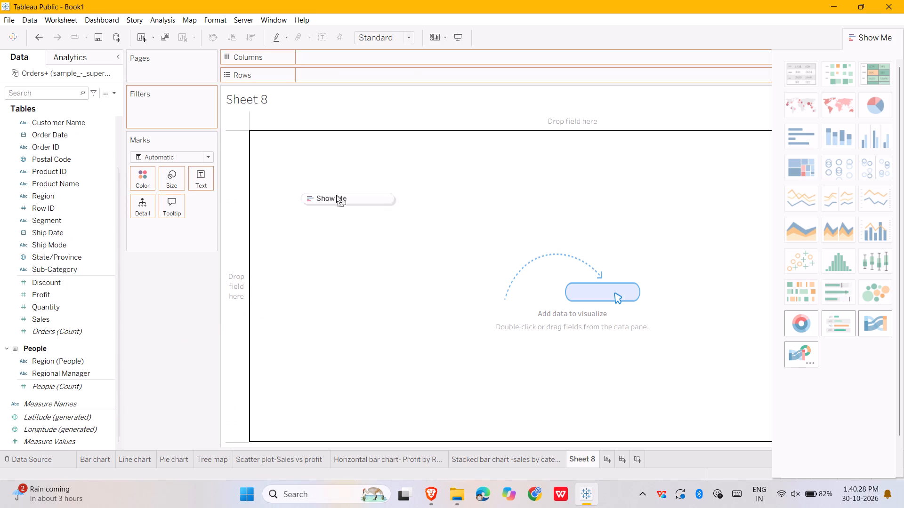
{"action": "left_click_drag", "start_coordinate": [336, 195], "coordinate": [339, 62]}
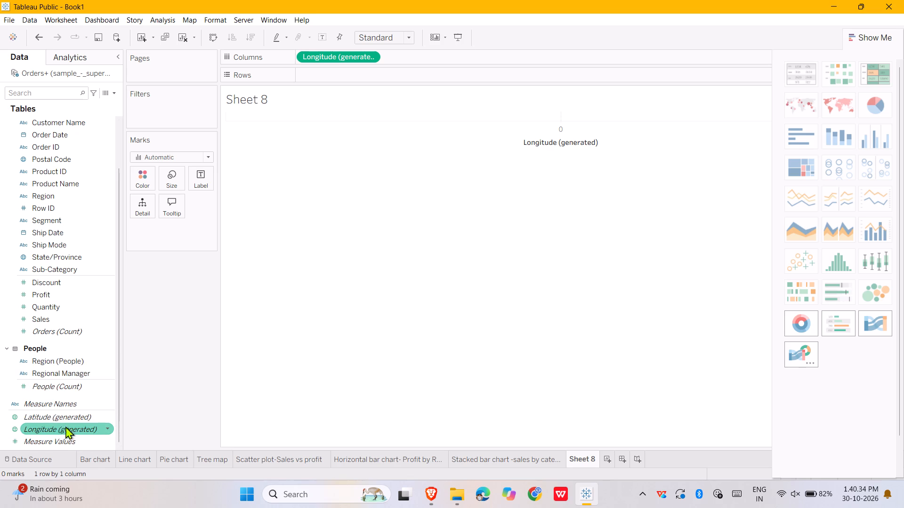
{"action": "left_click_drag", "start_coordinate": [65, 418], "coordinate": [341, 80]}
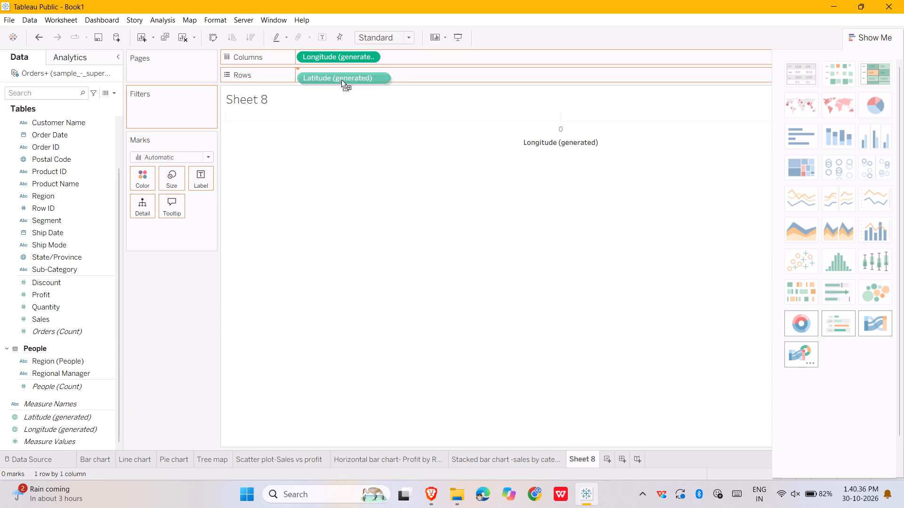
{"action": "left_click_drag", "start_coordinate": [341, 80], "coordinate": [342, 78]}
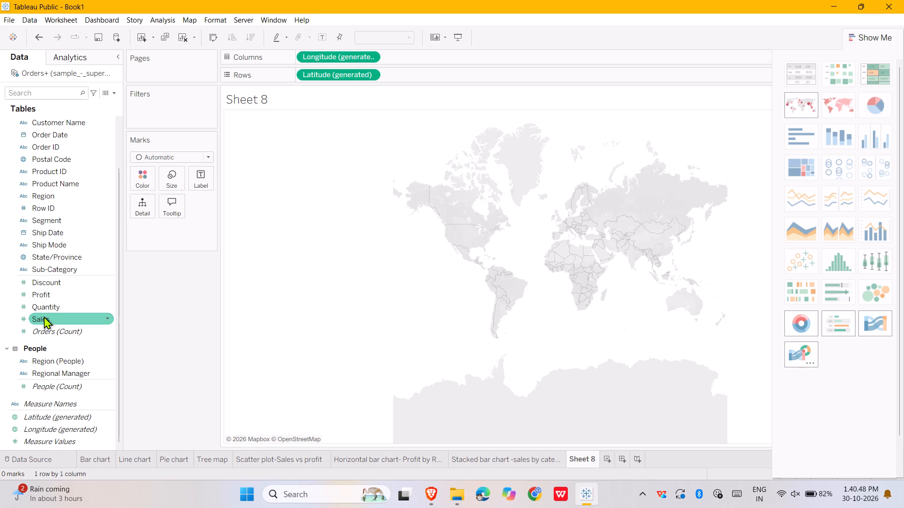
Encode Sales as both colour and size on the map, and add State/Province as the detail.
{"action": "left_click_drag", "start_coordinate": [44, 316], "coordinate": [147, 170]}
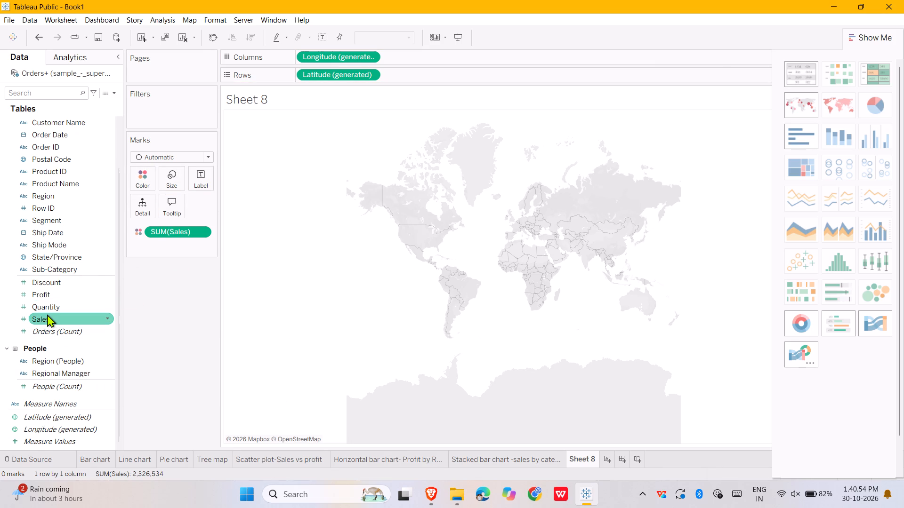
{"action": "left_click_drag", "start_coordinate": [47, 314], "coordinate": [167, 182]}
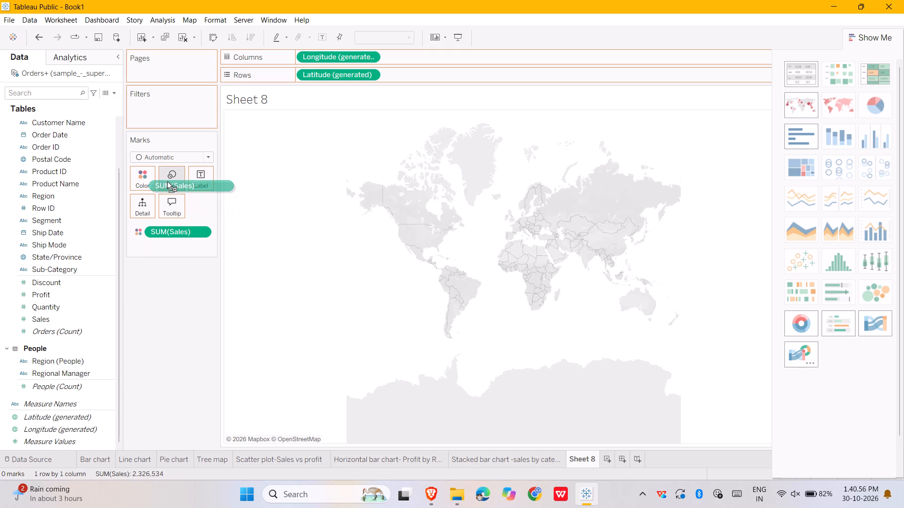
{"action": "left_click_drag", "start_coordinate": [167, 182], "coordinate": [167, 181]}
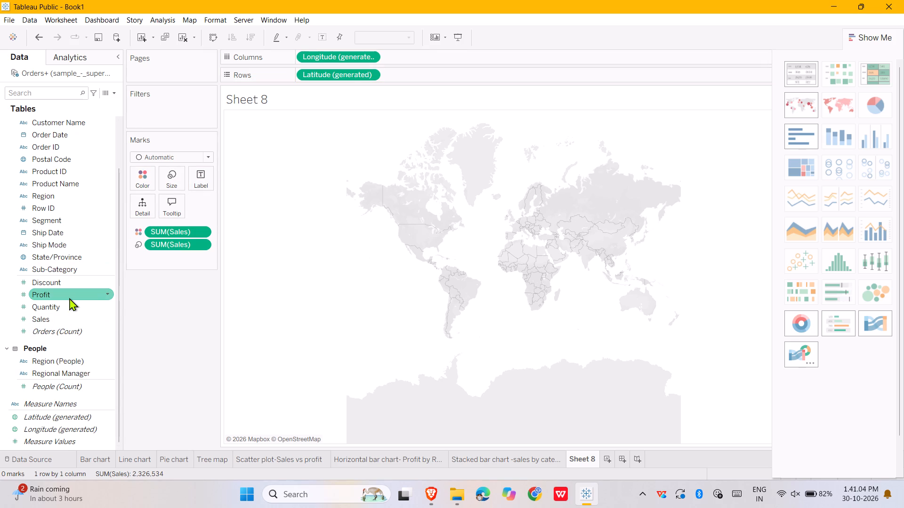
{"action": "scroll", "coordinate": [69, 298], "scroll_direction": "down", "scroll_amount": 2}
{"action": "scroll", "coordinate": [69, 298], "scroll_direction": "up", "scroll_amount": 2}
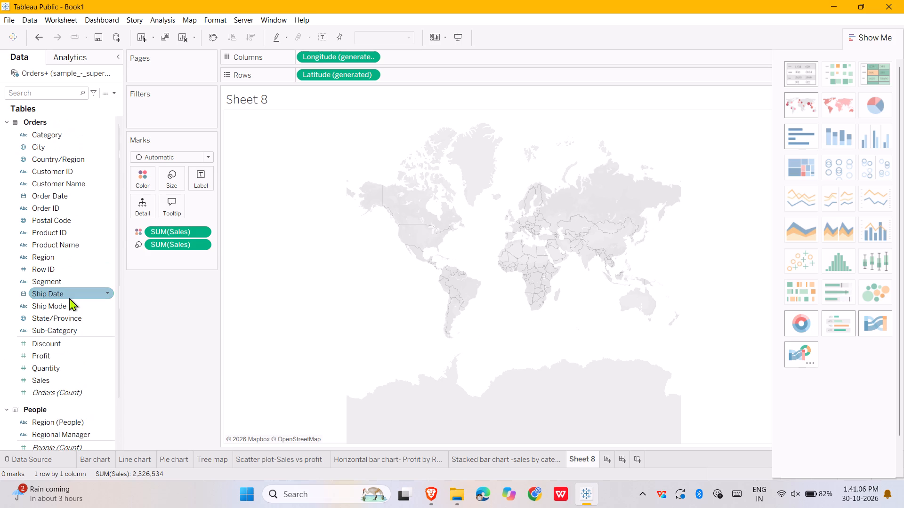
{"action": "scroll", "coordinate": [69, 298], "scroll_direction": "up", "scroll_amount": 2}
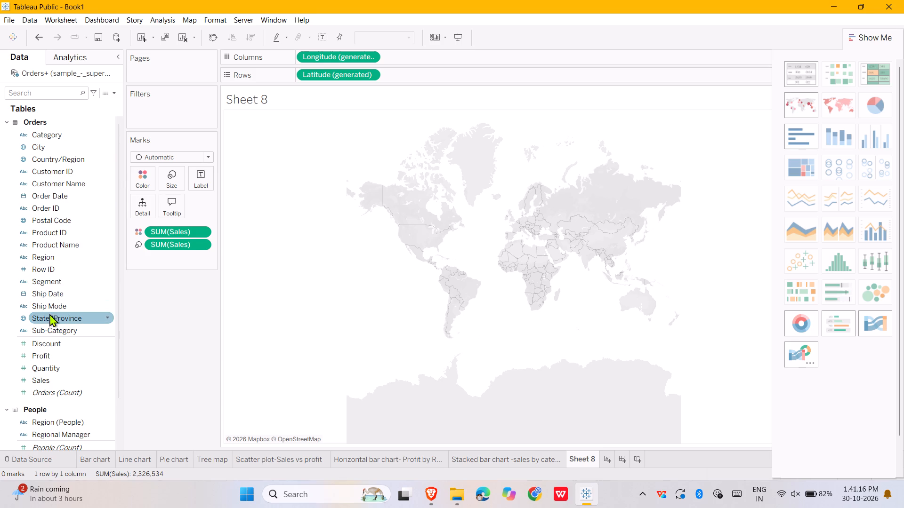
{"action": "left_click_drag", "start_coordinate": [49, 314], "coordinate": [114, 295]}
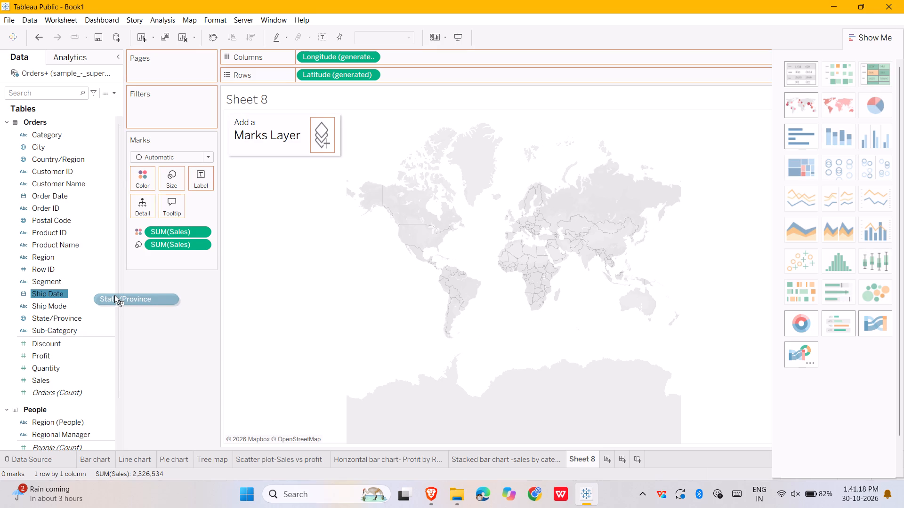
{"action": "left_click_drag", "start_coordinate": [114, 295], "coordinate": [135, 210]}
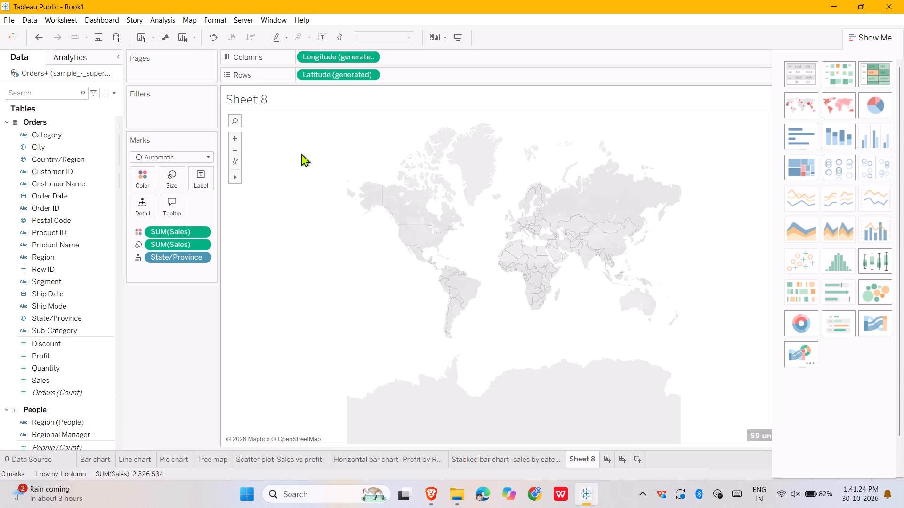
Rename the Sheet 8 worksheet as MAP CHART -SALES BY STATE.
{"action": "right_click", "coordinate": [581, 460]}
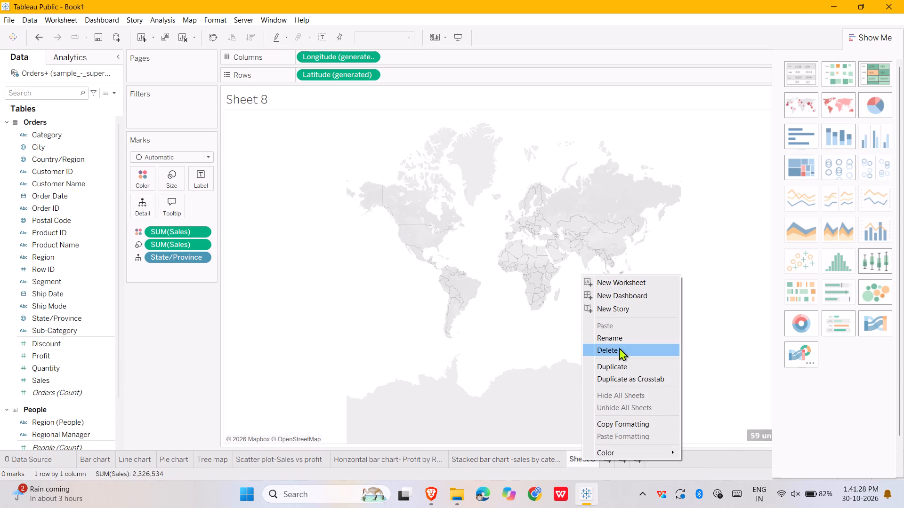
{"action": "left_click", "coordinate": [616, 340]}
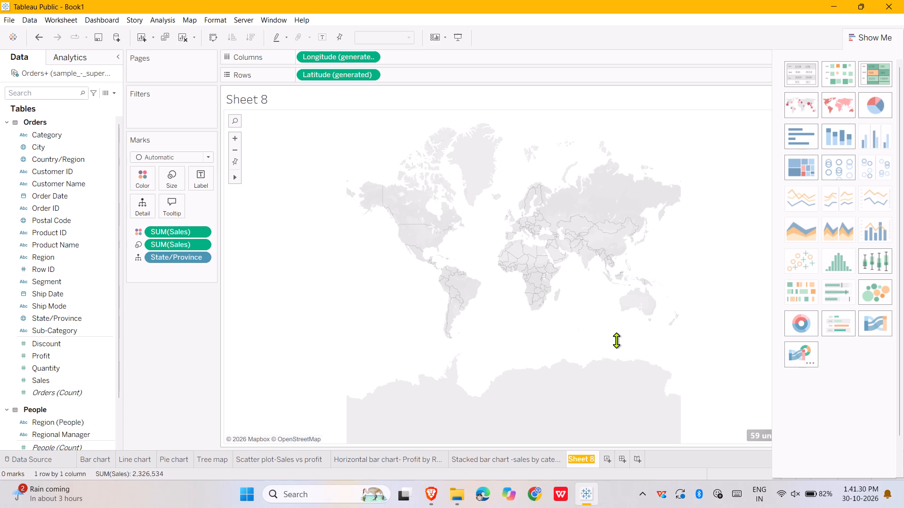
{"action": "key", "text": "BackSpace"}
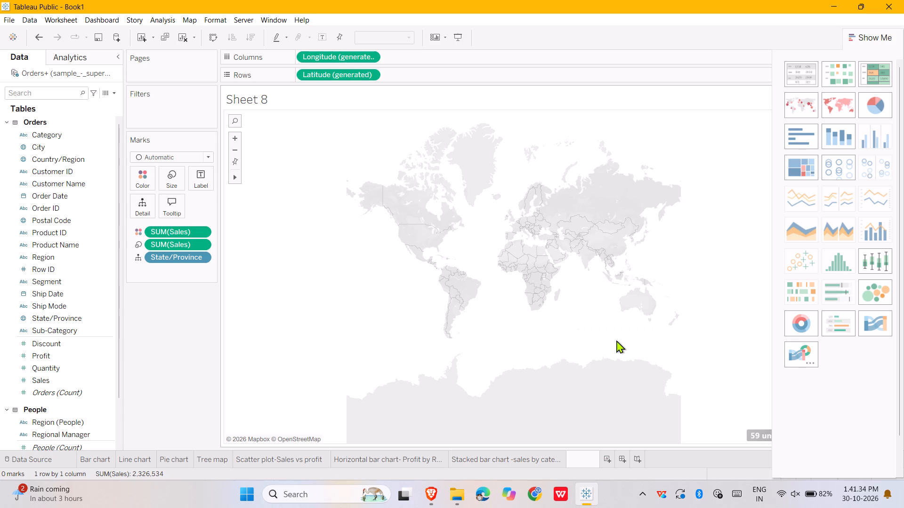
{"action": "type", "text": "MAP"}
{"action": "key", "text": "space"}
{"action": "type", "text": "CHART"}
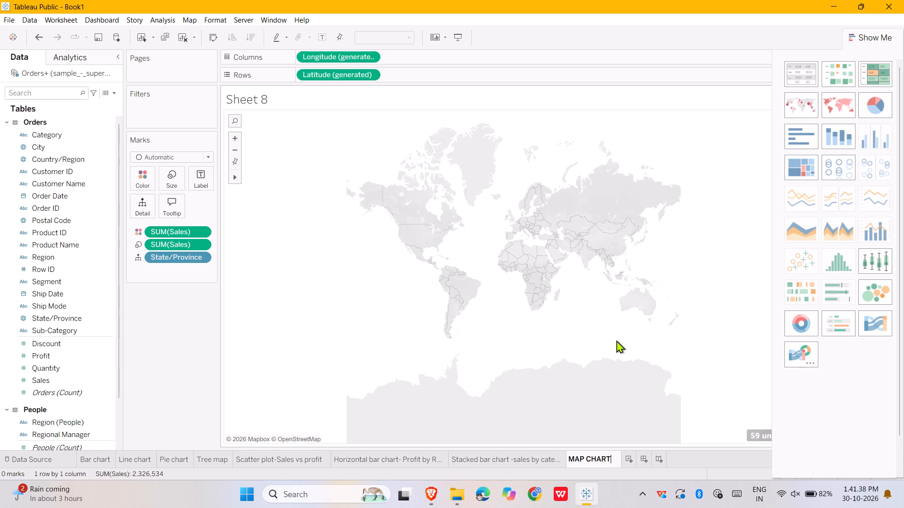
{"action": "key", "text": "space"}
{"action": "key", "text": "minus"}
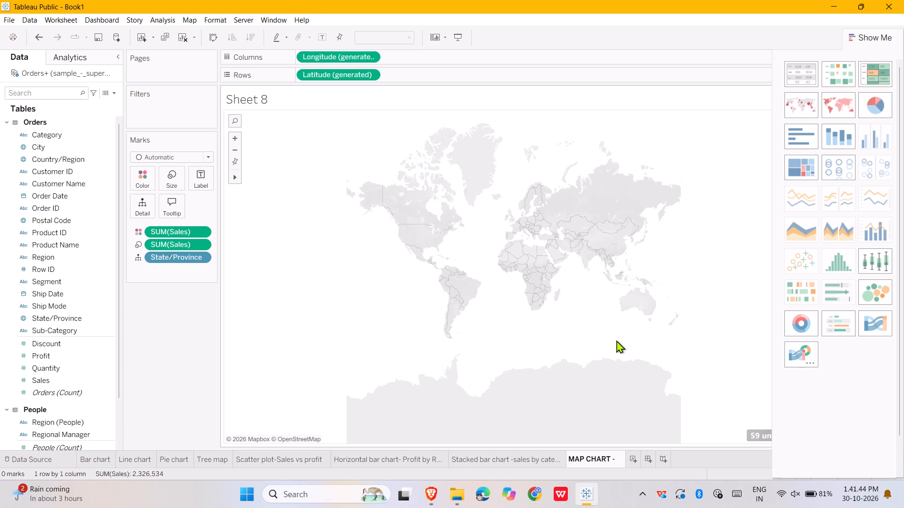
{"action": "type", "text": "SALES"}
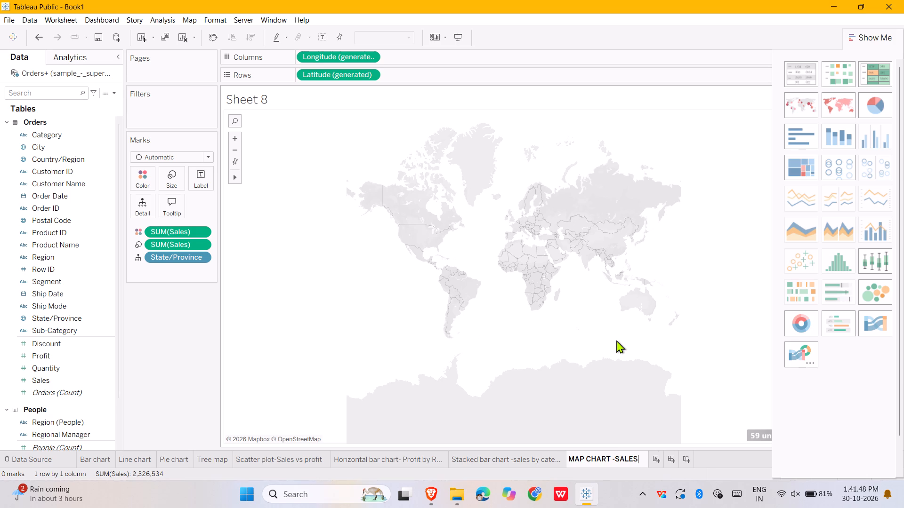
{"action": "key", "text": "space"}
{"action": "type", "text": "BY"}
{"action": "key", "text": "space"}
{"action": "type", "text": "ST"}
{"action": "type", "text": "ATE"}
{"action": "key", "text": "Return"}
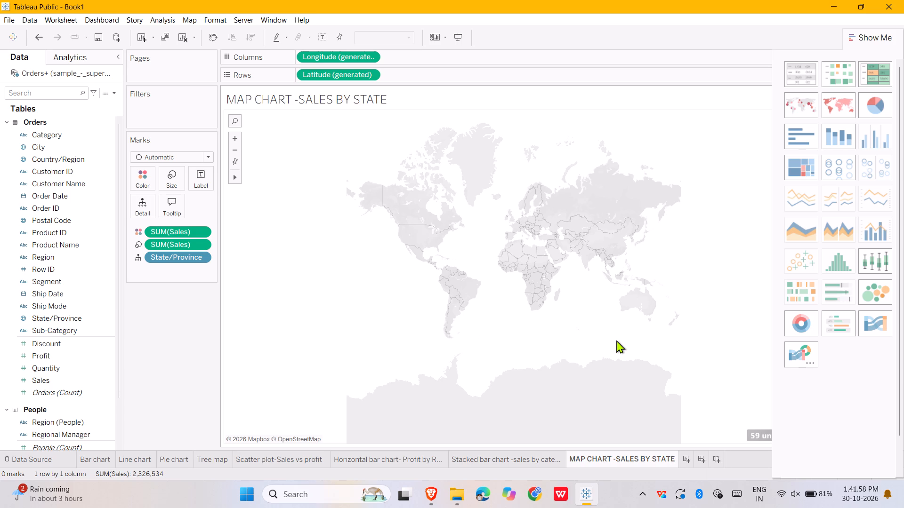
Add a new worksheet and rename it as DASHBOARD 1.
{"action": "left_click", "coordinate": [685, 459]}
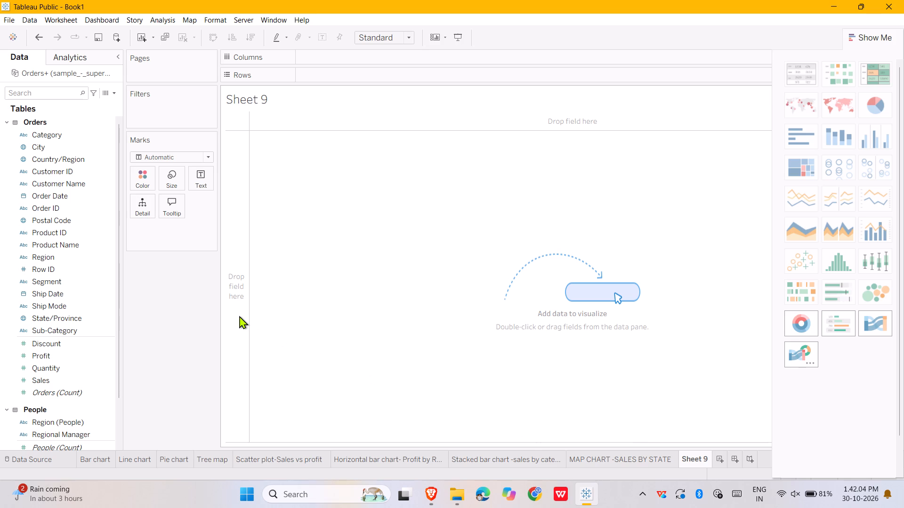
{"action": "right_click", "coordinate": [695, 457]}
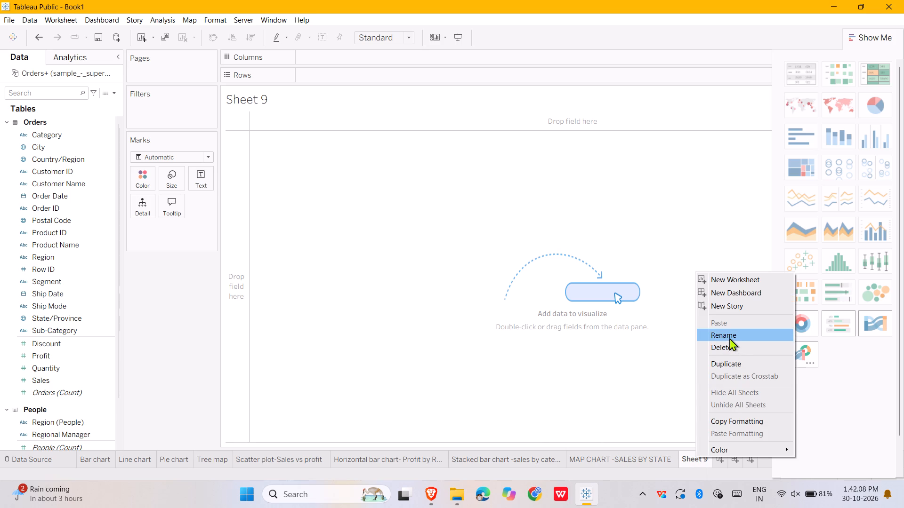
{"action": "left_click", "coordinate": [729, 338]}
{"action": "key", "text": "BackSpace"}
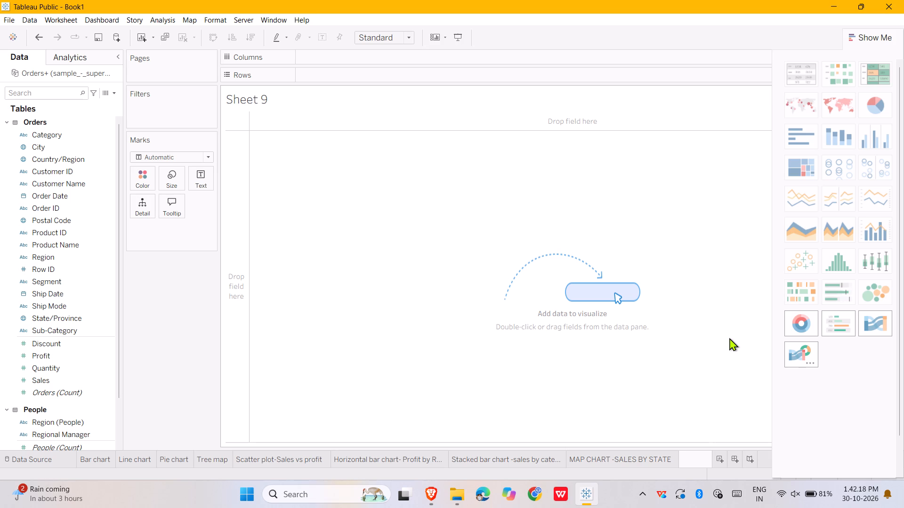
{"action": "type", "text": "DASBOARD"}
{"action": "key", "text": "space"}
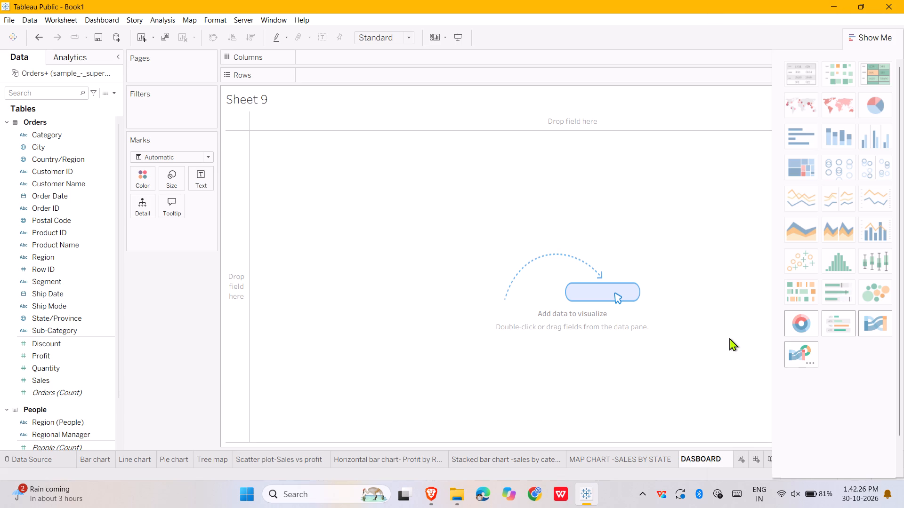
{"action": "key", "text": "1"}
{"action": "key", "text": "Left"}
{"action": "key", "text": "Left"}
{"action": "key", "text": "Left"}
{"action": "key", "text": "Left"}
{"action": "key", "text": "Left"}
{"action": "key", "text": "Left"}
{"action": "key", "text": "Left"}
{"action": "key", "text": "h"}
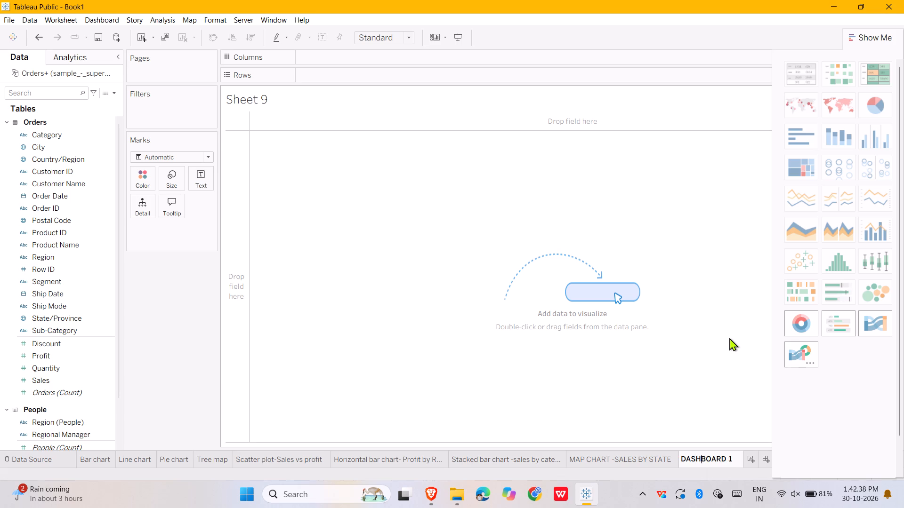
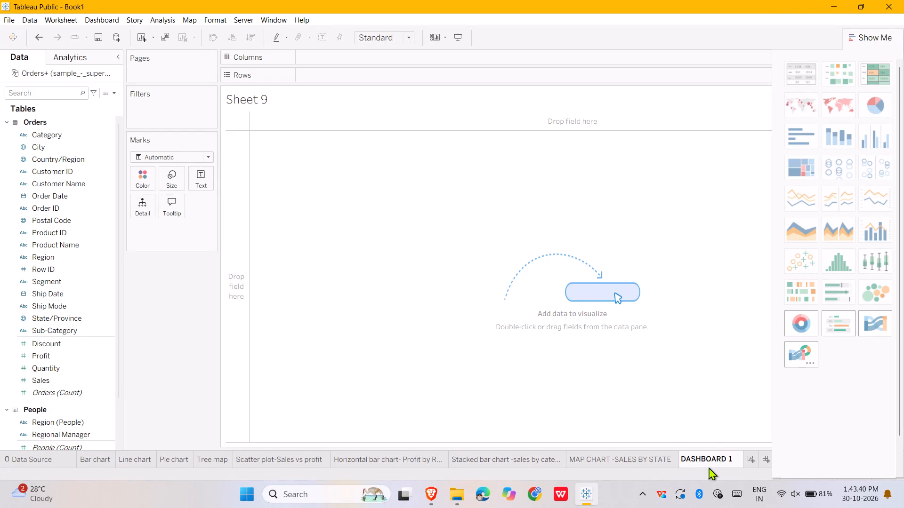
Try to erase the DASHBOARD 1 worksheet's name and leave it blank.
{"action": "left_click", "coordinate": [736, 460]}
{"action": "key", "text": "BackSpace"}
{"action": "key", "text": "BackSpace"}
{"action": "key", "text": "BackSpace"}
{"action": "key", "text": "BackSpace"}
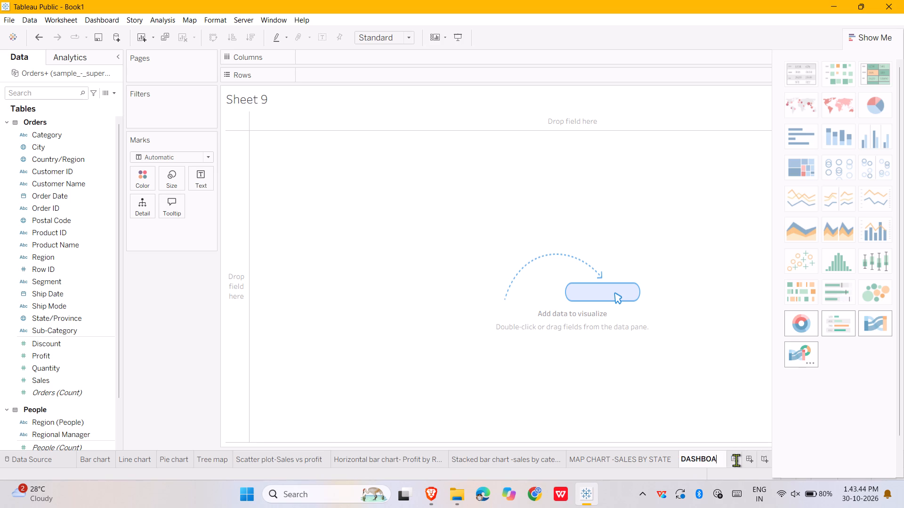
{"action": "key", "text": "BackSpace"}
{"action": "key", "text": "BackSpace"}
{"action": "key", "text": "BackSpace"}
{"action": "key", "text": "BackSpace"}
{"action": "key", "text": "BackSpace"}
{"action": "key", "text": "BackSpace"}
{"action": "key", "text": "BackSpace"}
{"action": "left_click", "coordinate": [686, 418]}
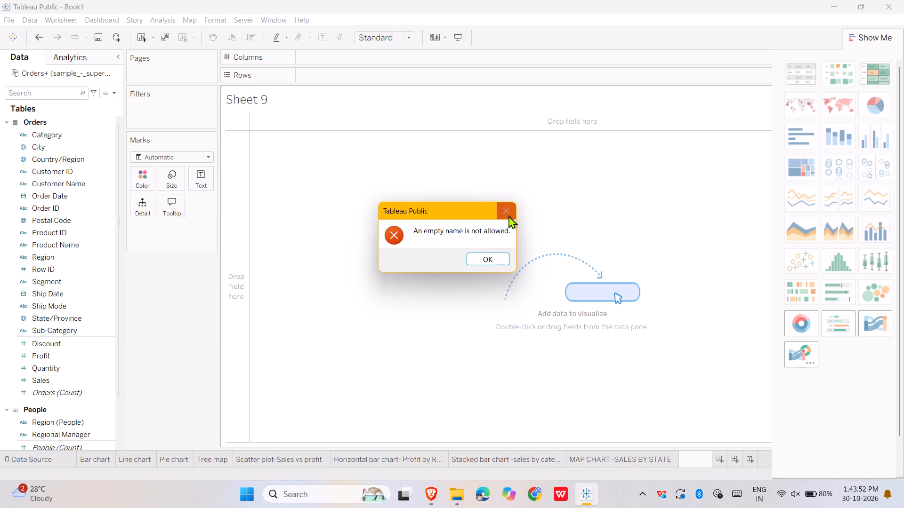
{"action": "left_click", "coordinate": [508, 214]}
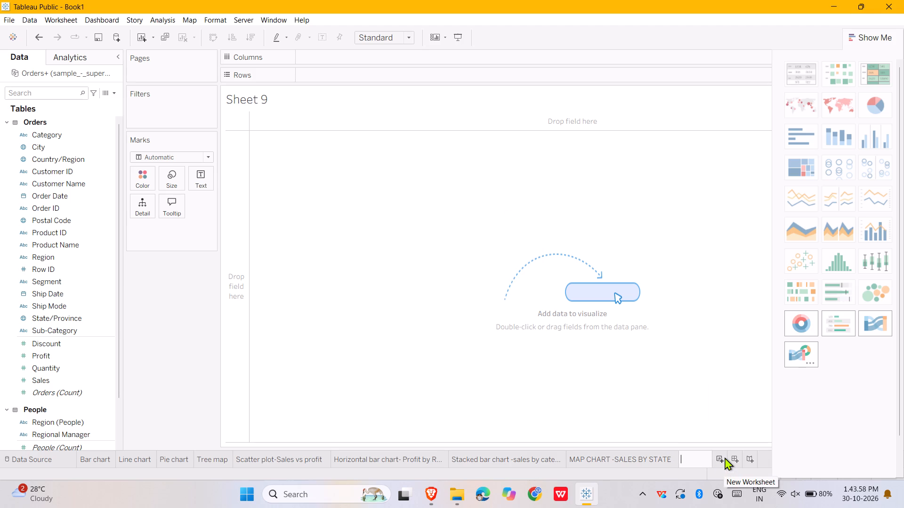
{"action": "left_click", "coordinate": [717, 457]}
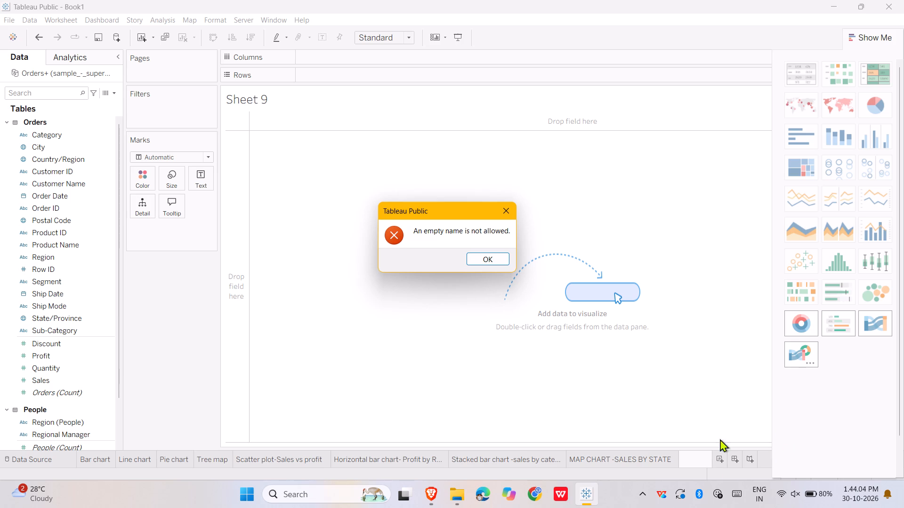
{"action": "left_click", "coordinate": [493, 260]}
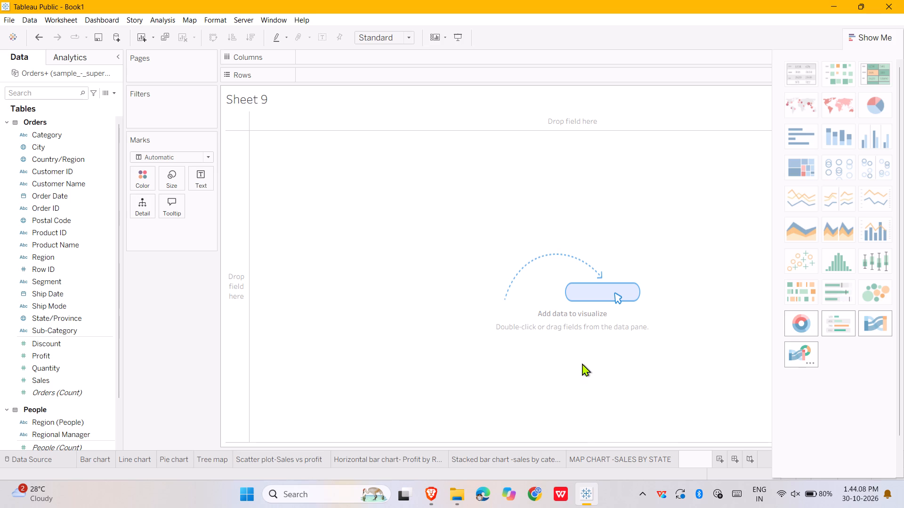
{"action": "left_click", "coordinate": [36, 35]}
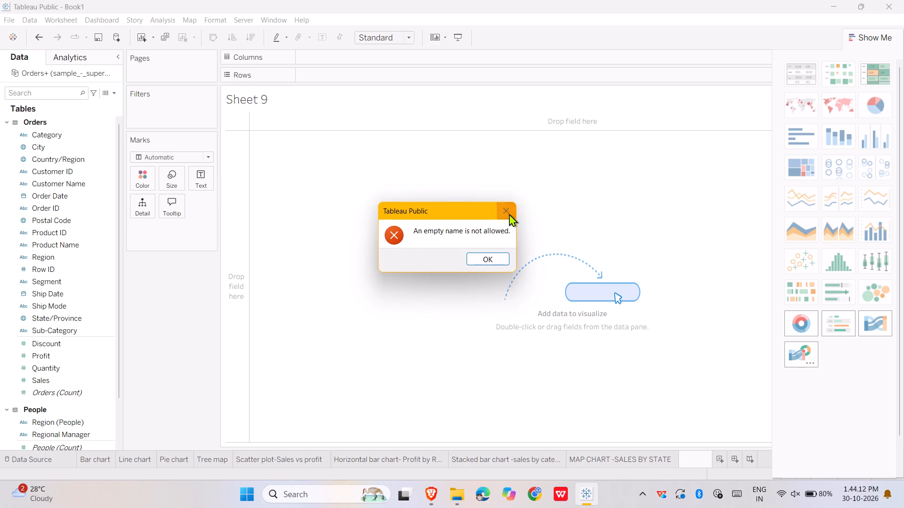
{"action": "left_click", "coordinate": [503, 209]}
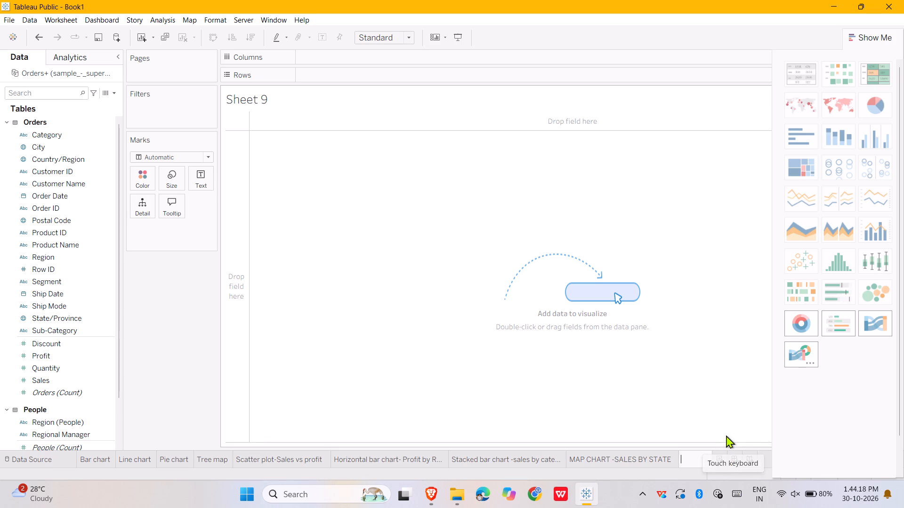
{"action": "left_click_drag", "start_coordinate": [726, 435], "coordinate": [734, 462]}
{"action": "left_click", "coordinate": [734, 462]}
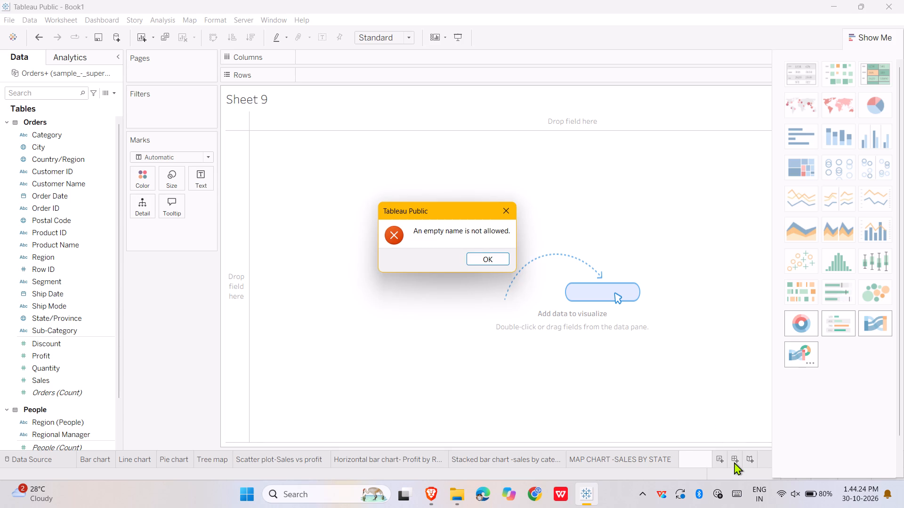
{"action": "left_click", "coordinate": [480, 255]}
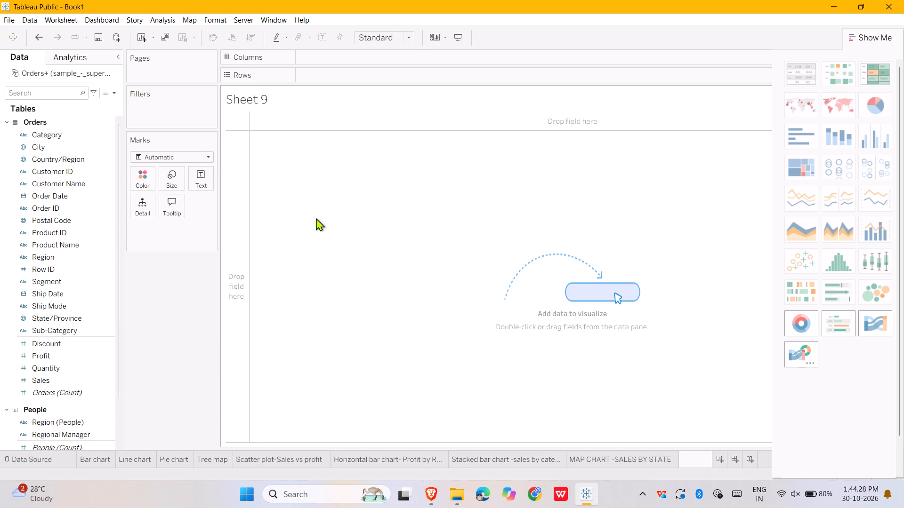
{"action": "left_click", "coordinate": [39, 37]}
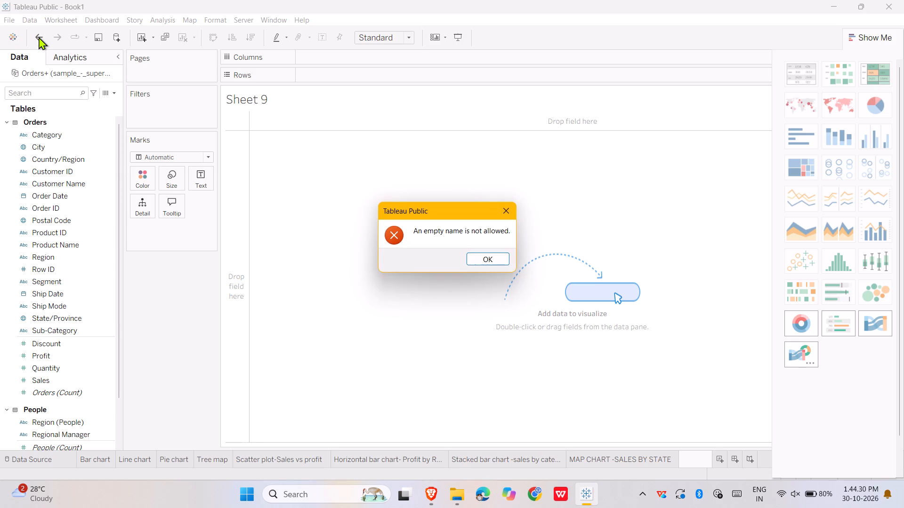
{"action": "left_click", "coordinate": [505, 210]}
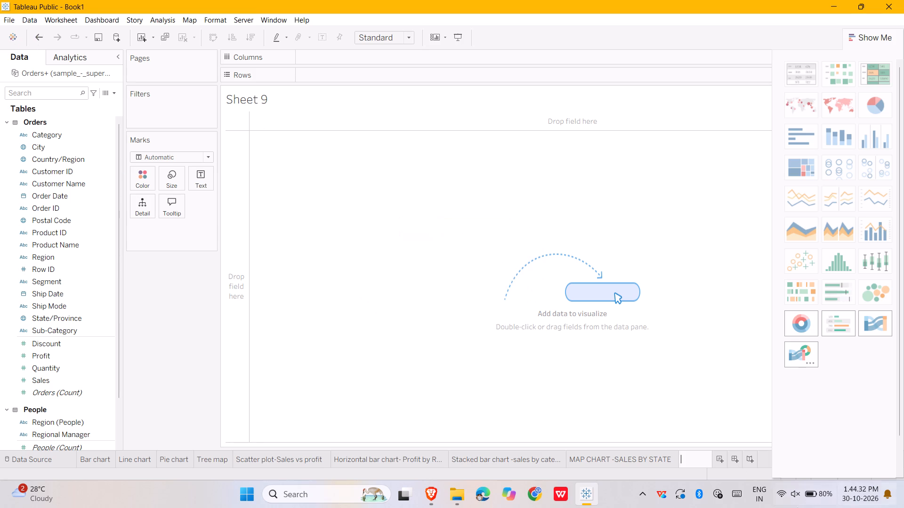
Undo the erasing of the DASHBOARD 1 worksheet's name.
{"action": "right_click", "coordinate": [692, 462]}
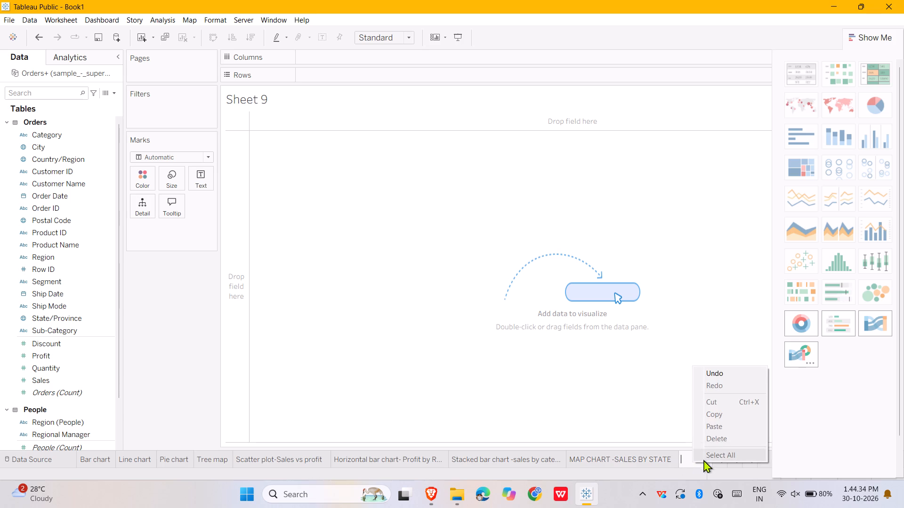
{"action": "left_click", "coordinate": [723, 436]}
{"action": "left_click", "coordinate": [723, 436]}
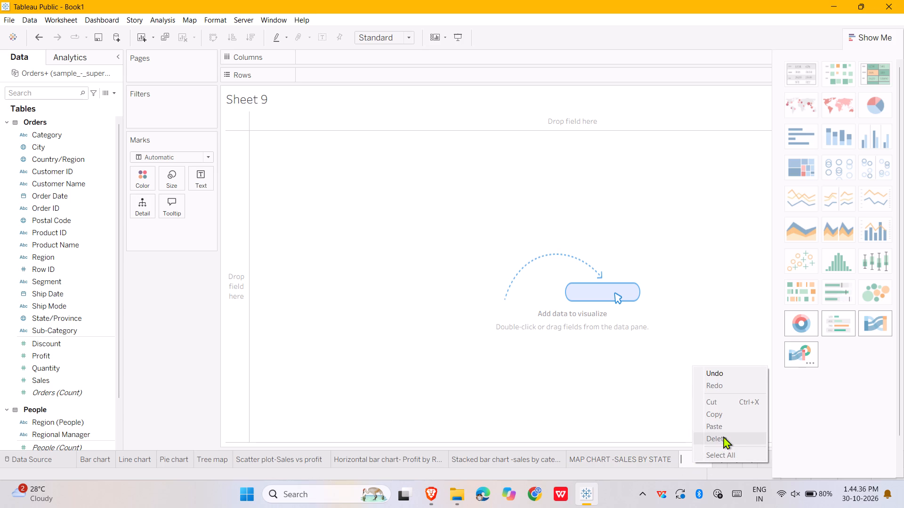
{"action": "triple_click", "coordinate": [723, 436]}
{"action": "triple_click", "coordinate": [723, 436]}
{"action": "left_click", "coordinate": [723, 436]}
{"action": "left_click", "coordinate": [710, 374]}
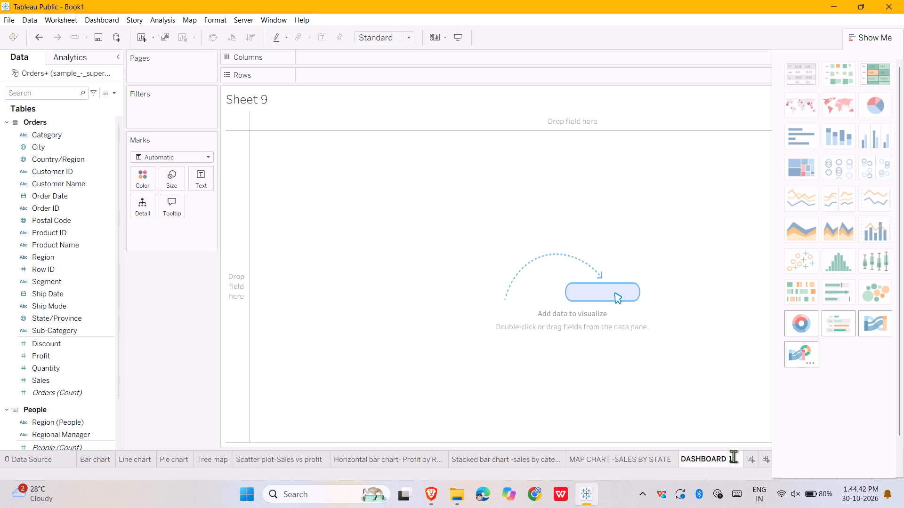
Add a new dashboard to the workbook and hide the Show Me chart suggestions.
{"action": "left_click", "coordinate": [762, 459]}
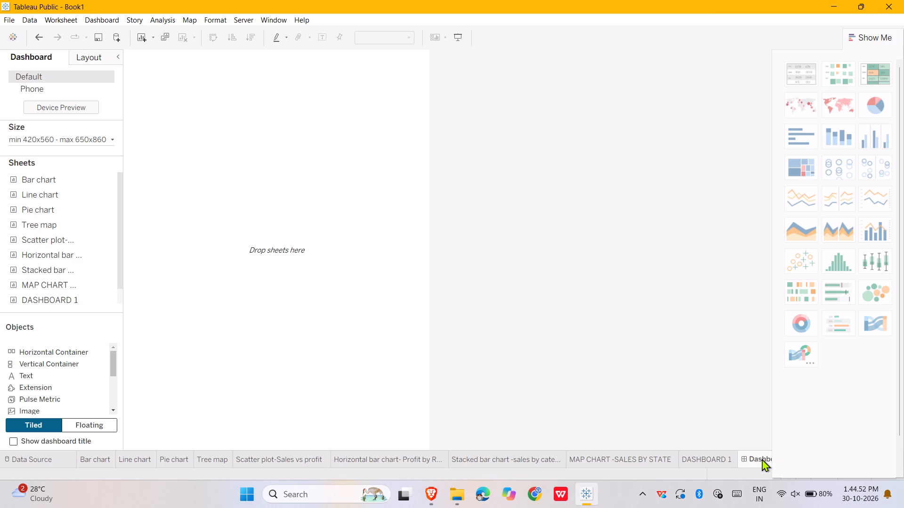
{"action": "scroll", "coordinate": [729, 457], "scroll_direction": "left", "scroll_amount": 5}
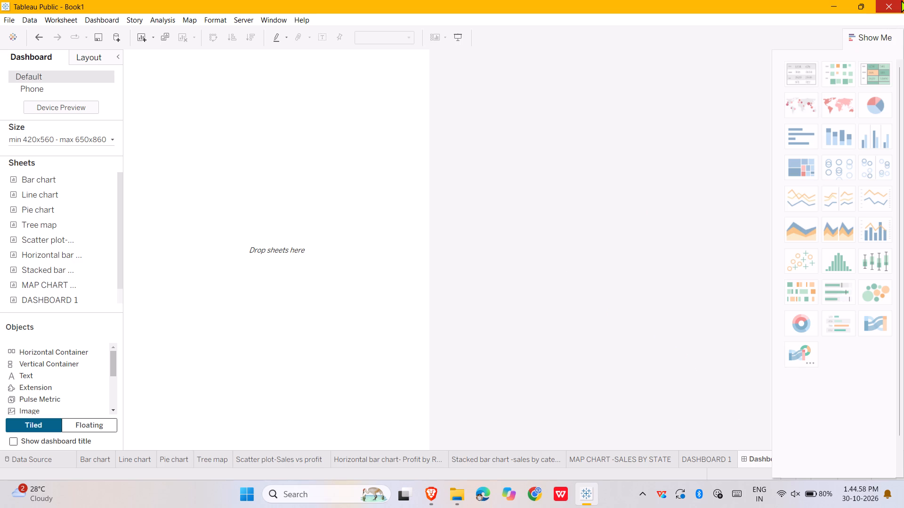
{"action": "left_click", "coordinate": [878, 77]}
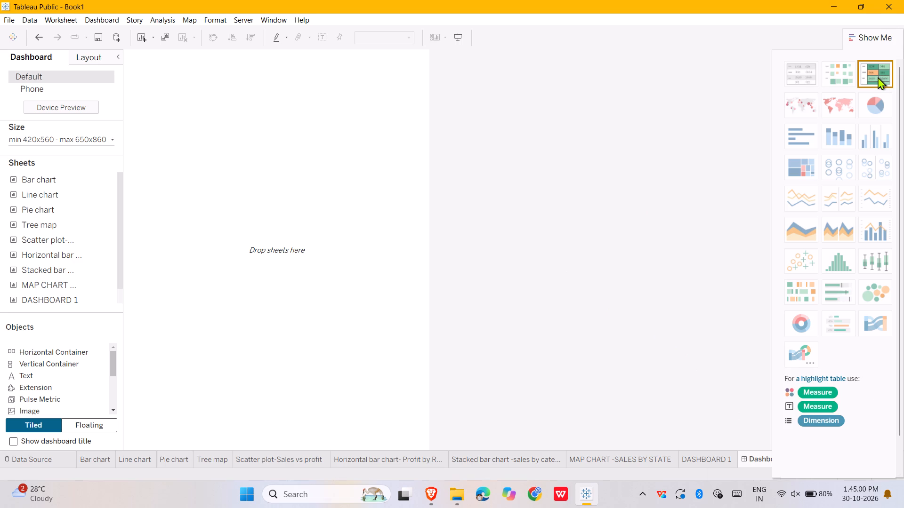
{"action": "left_click", "coordinate": [878, 40]}
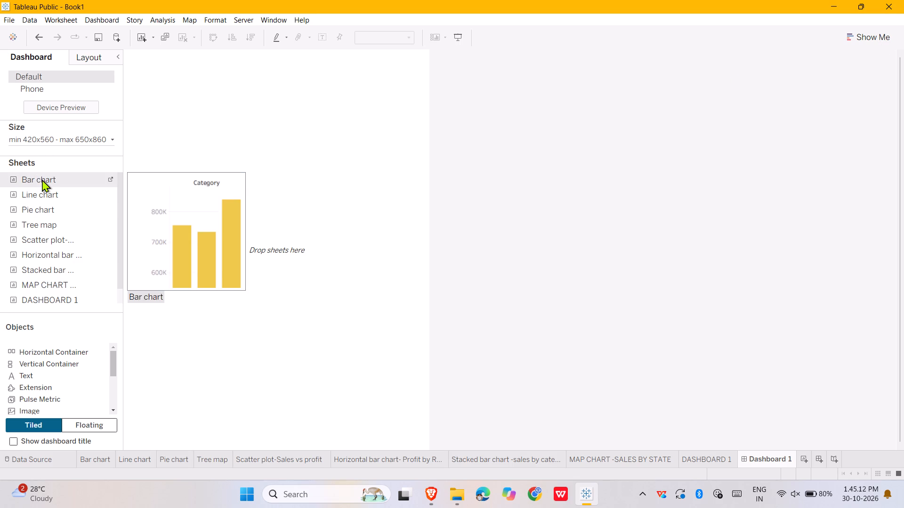
Place the Bar chart sheet on the dashboard and the Line chart sheet beneath it.
{"action": "left_click_drag", "start_coordinate": [42, 179], "coordinate": [142, 63]}
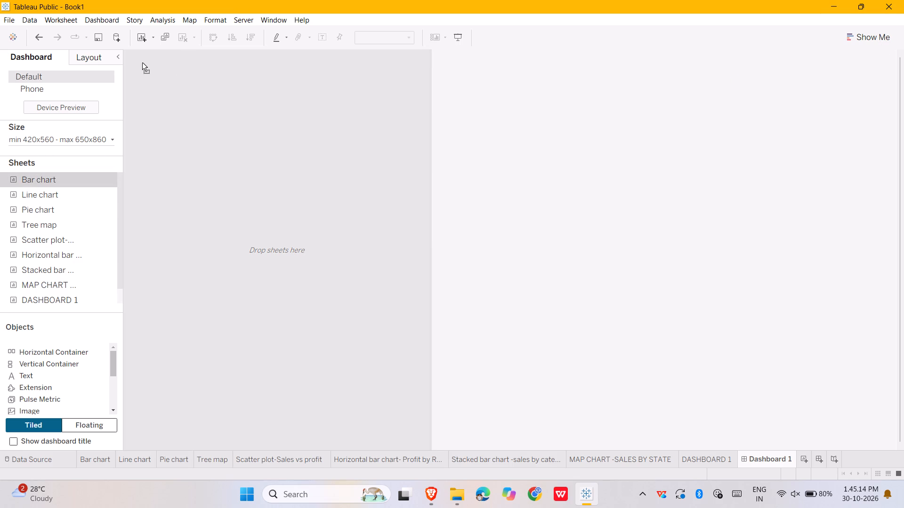
{"action": "left_click_drag", "start_coordinate": [142, 63], "coordinate": [142, 61]}
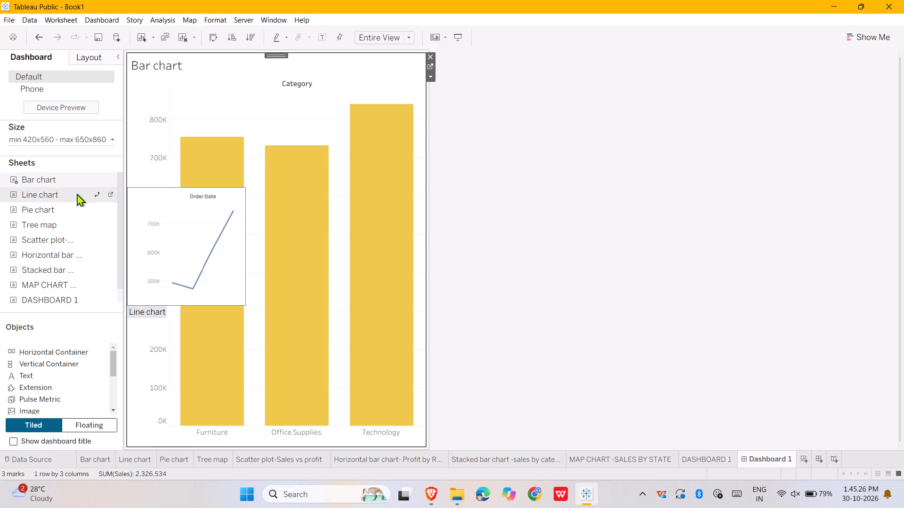
{"action": "left_click_drag", "start_coordinate": [73, 192], "coordinate": [243, 267]}
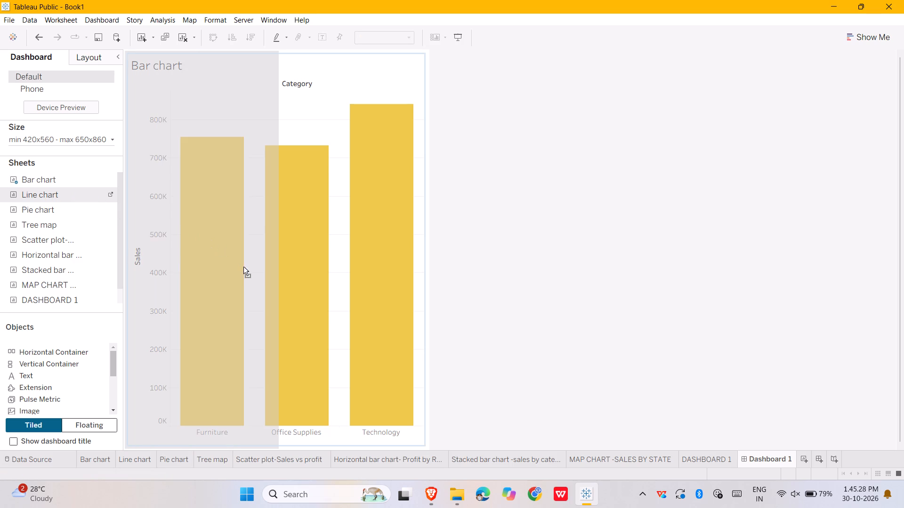
{"action": "left_click_drag", "start_coordinate": [243, 267], "coordinate": [297, 301]}
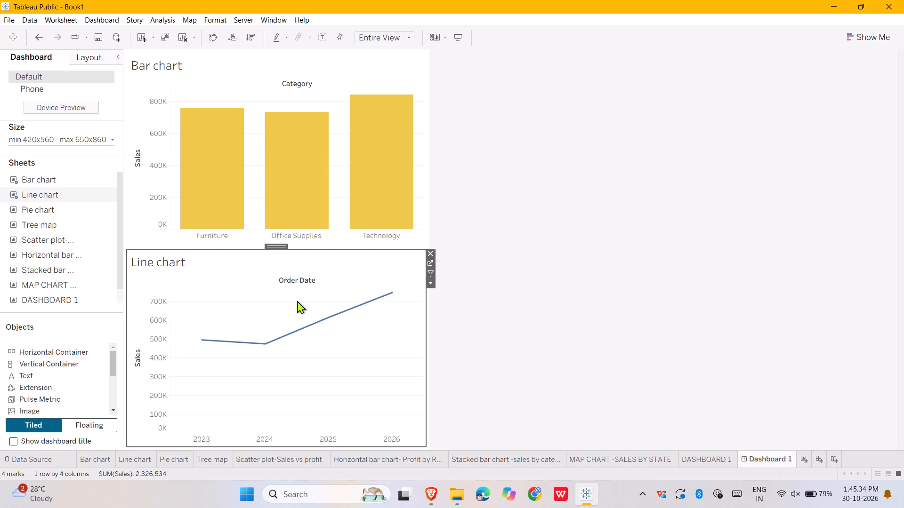
Place the Pie chart sheet to the right of the bar chart and the Tree map sheet to the right of the line chart.
{"action": "left_click_drag", "start_coordinate": [36, 211], "coordinate": [325, 133]}
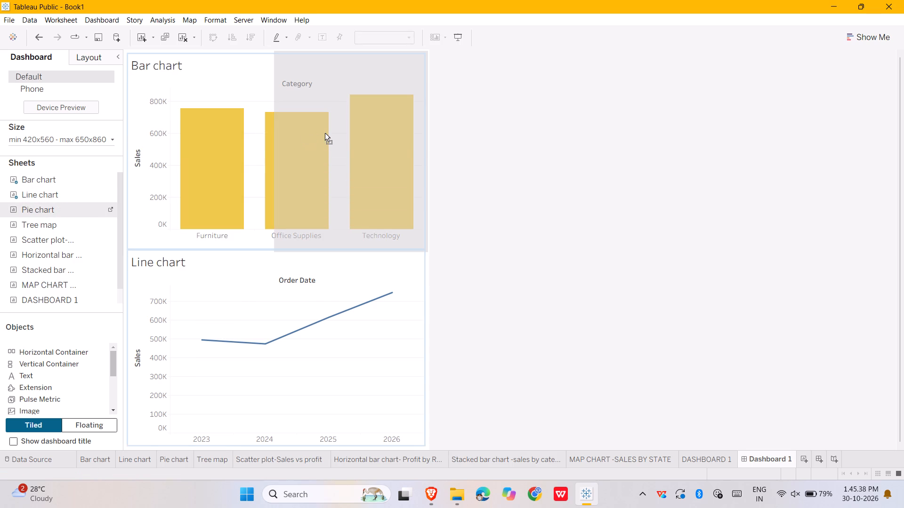
{"action": "left_click_drag", "start_coordinate": [325, 133], "coordinate": [329, 133]}
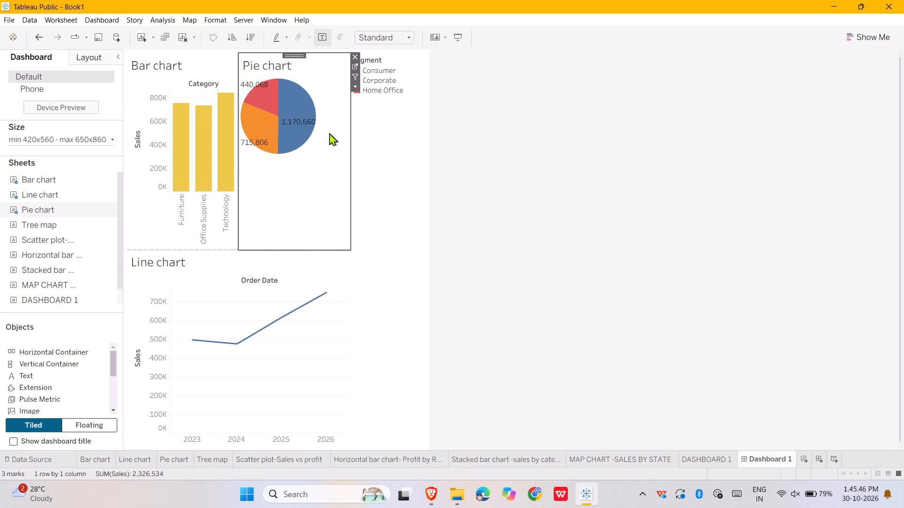
{"action": "left_click_drag", "start_coordinate": [20, 222], "coordinate": [329, 315]}
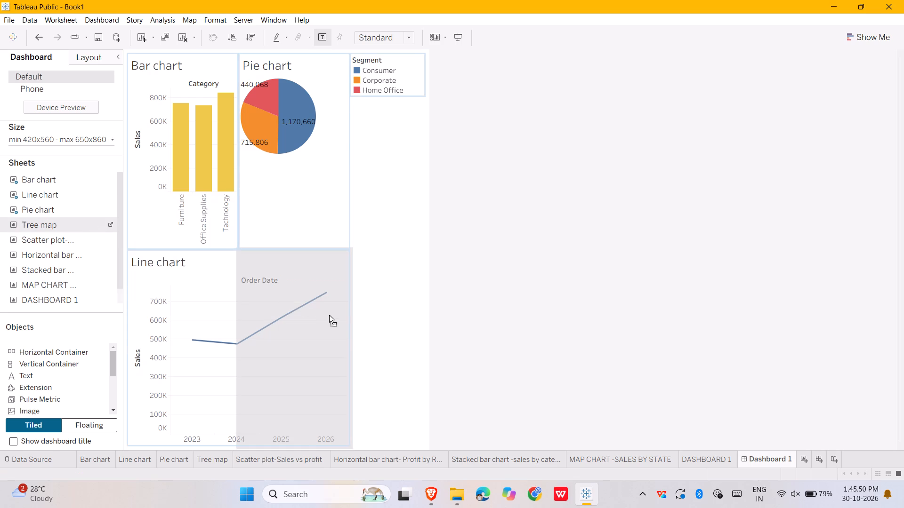
{"action": "left_click_drag", "start_coordinate": [329, 315], "coordinate": [328, 319]}
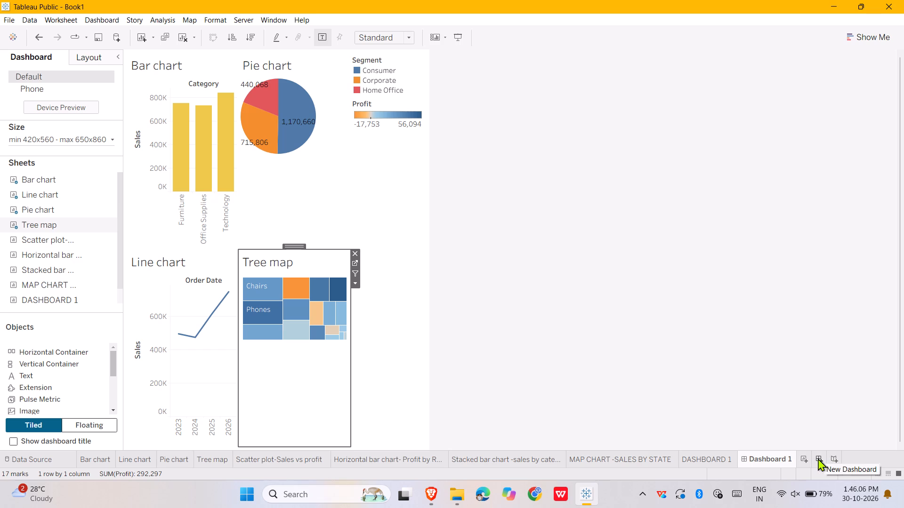
Add a second dashboard and place the Scatter plot-Sales vs profit sheet on it.
{"action": "left_click", "coordinate": [818, 458]}
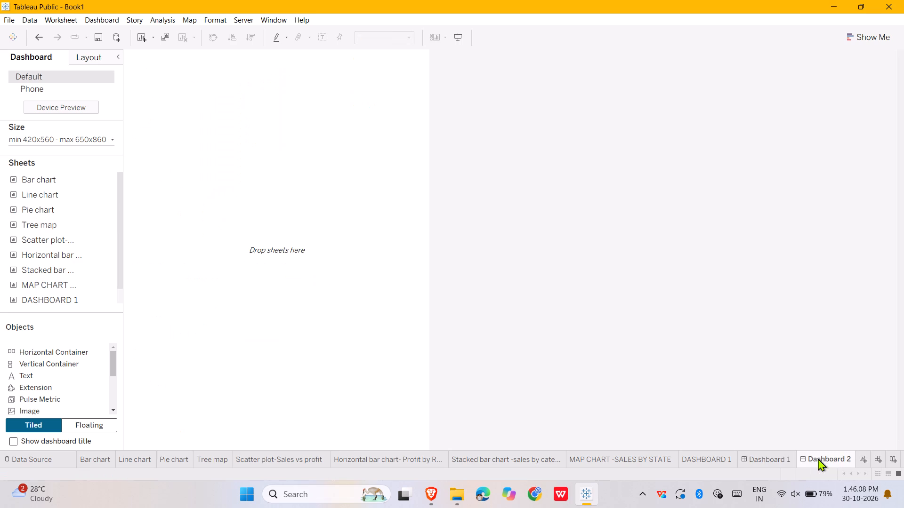
{"action": "left_click_drag", "start_coordinate": [21, 239], "coordinate": [60, 238]}
{"action": "left_click_drag", "start_coordinate": [60, 238], "coordinate": [138, 62]}
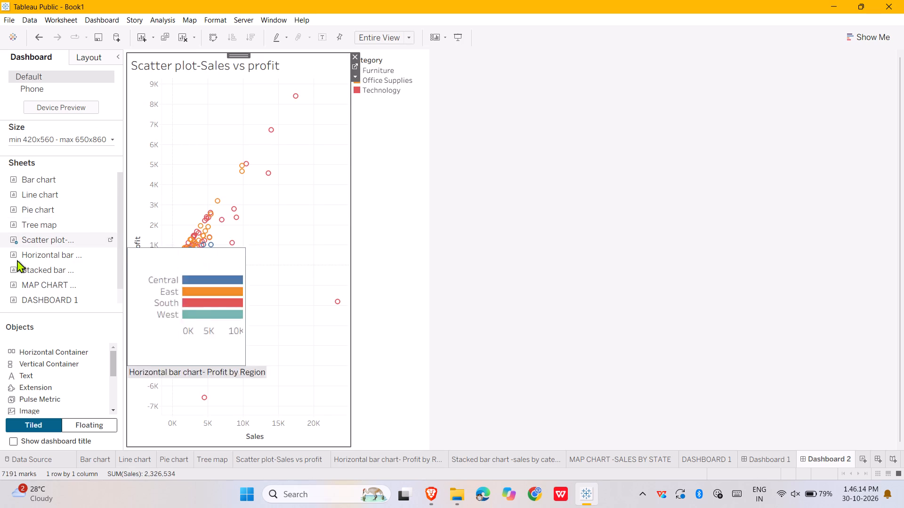
Add the Horizontal bar chart- Profit by Region sheet below the scatter plot on the second dashboard.
{"action": "left_click", "coordinate": [42, 248]}
{"action": "left_click_drag", "start_coordinate": [42, 248], "coordinate": [77, 248]}
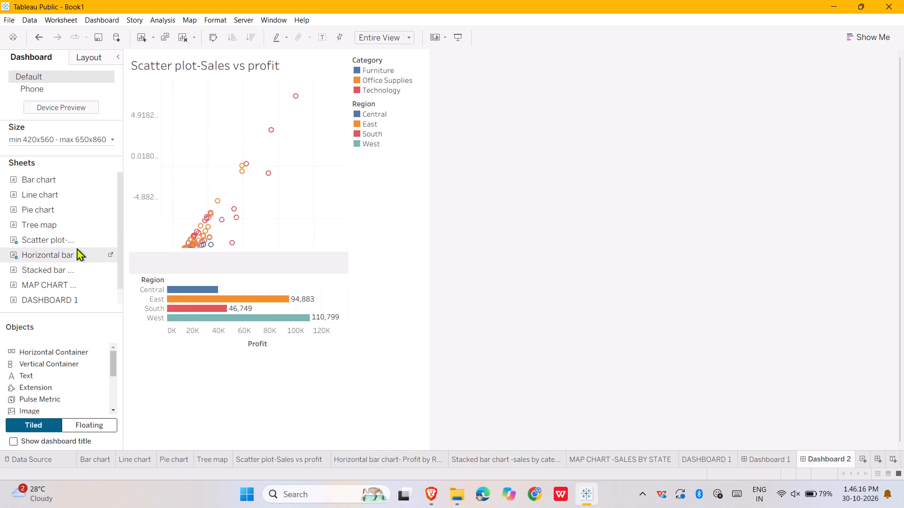
{"action": "left_click_drag", "start_coordinate": [77, 248], "coordinate": [50, 252]}
{"action": "left_click_drag", "start_coordinate": [50, 252], "coordinate": [59, 252]}
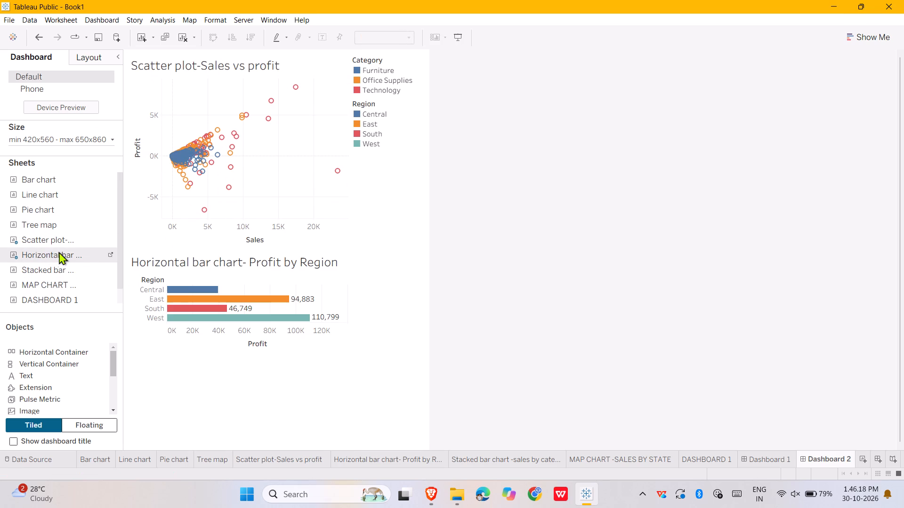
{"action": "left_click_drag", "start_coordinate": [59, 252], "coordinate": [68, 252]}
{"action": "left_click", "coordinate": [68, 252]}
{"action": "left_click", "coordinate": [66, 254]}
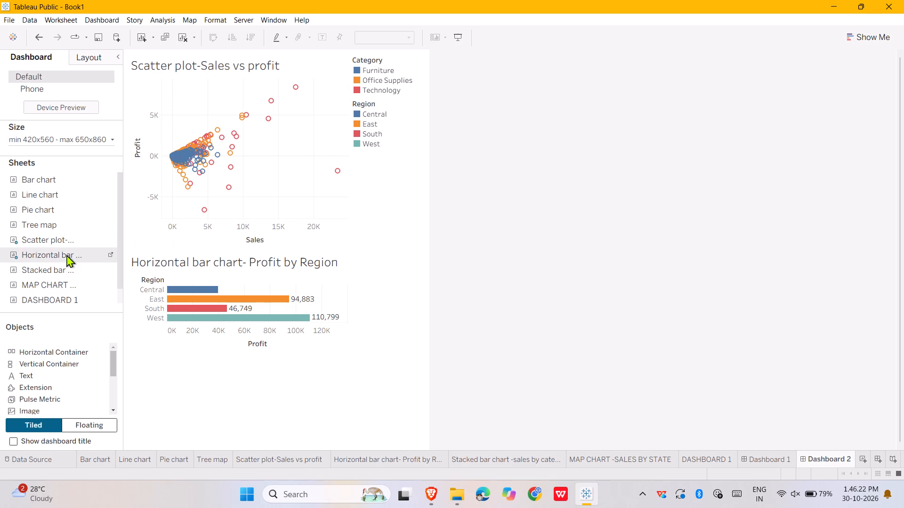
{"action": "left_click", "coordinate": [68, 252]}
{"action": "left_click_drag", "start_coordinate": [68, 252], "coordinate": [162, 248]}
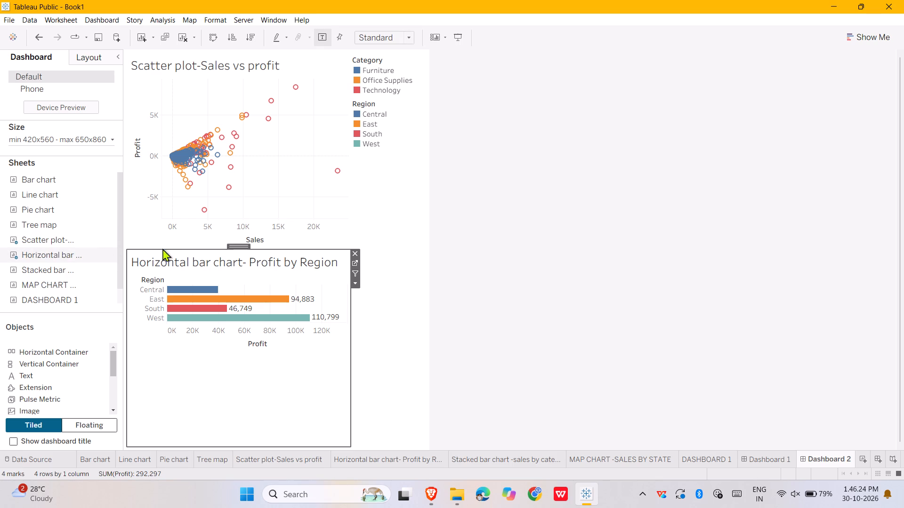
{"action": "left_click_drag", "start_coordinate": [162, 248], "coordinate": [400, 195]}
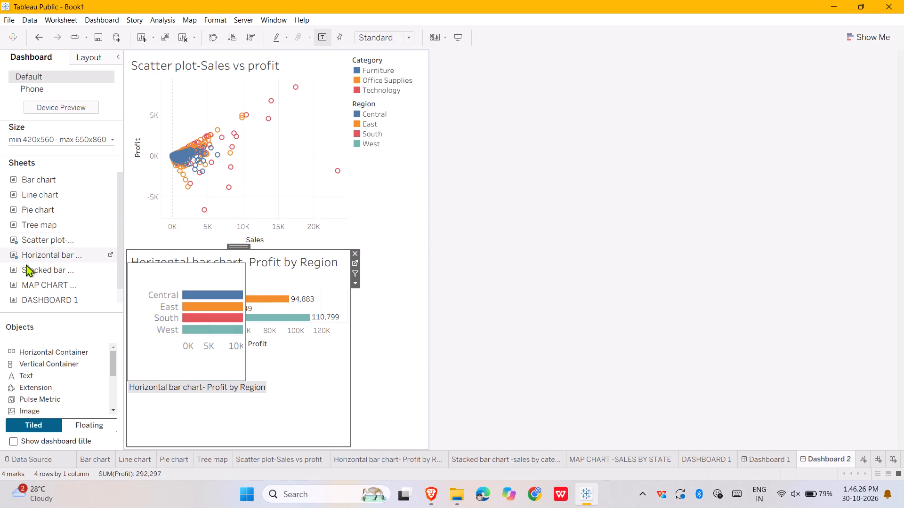
Place the Stacked bar chart sheet to the right of the scatter plot and the MAP CHART sheet to the right of the horizontal bar chart.
{"action": "left_click_drag", "start_coordinate": [32, 266], "coordinate": [236, 160]}
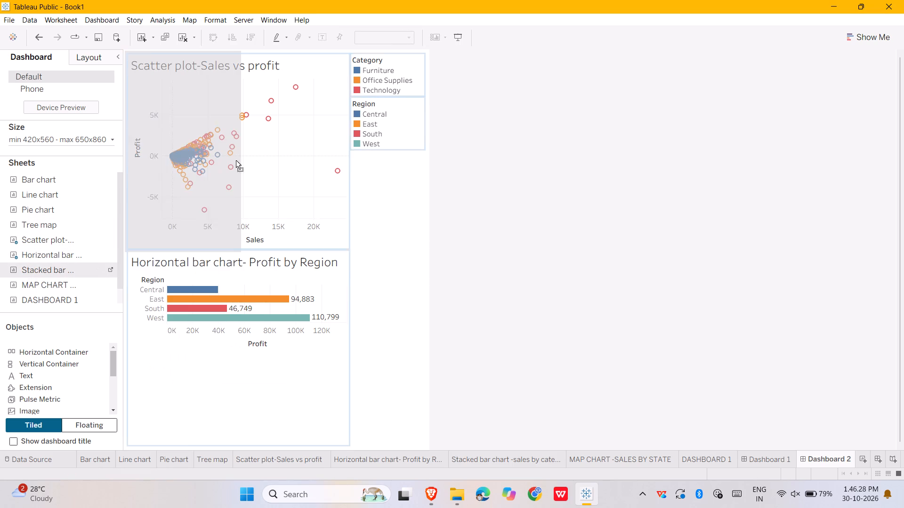
{"action": "left_click_drag", "start_coordinate": [236, 160], "coordinate": [323, 98]}
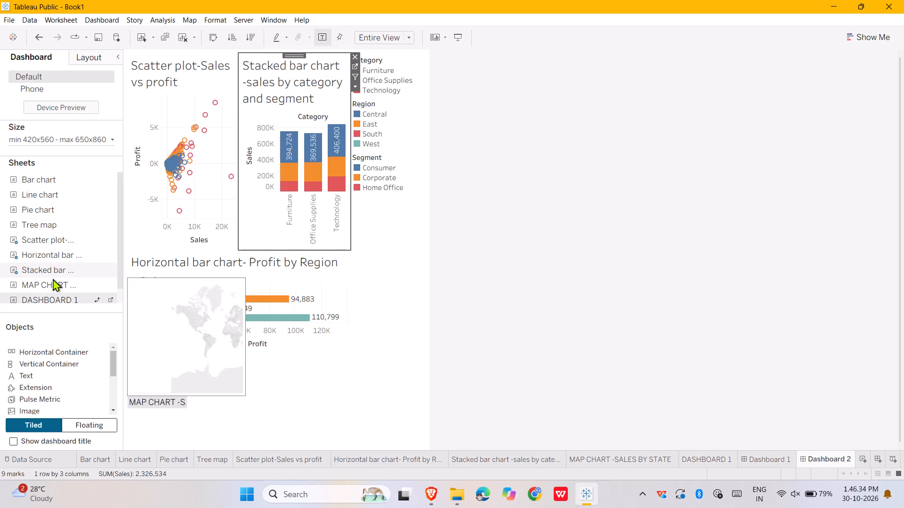
{"action": "left_click_drag", "start_coordinate": [56, 284], "coordinate": [74, 284]}
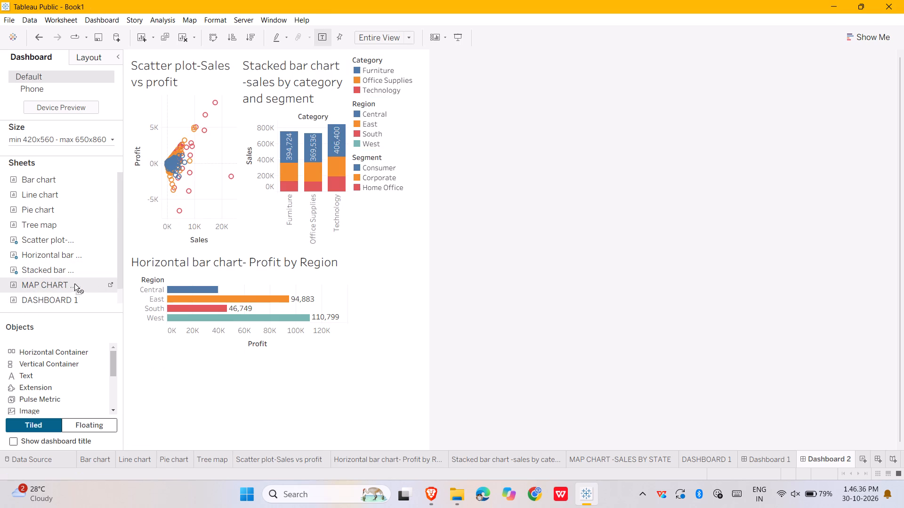
{"action": "left_click_drag", "start_coordinate": [74, 284], "coordinate": [324, 278]}
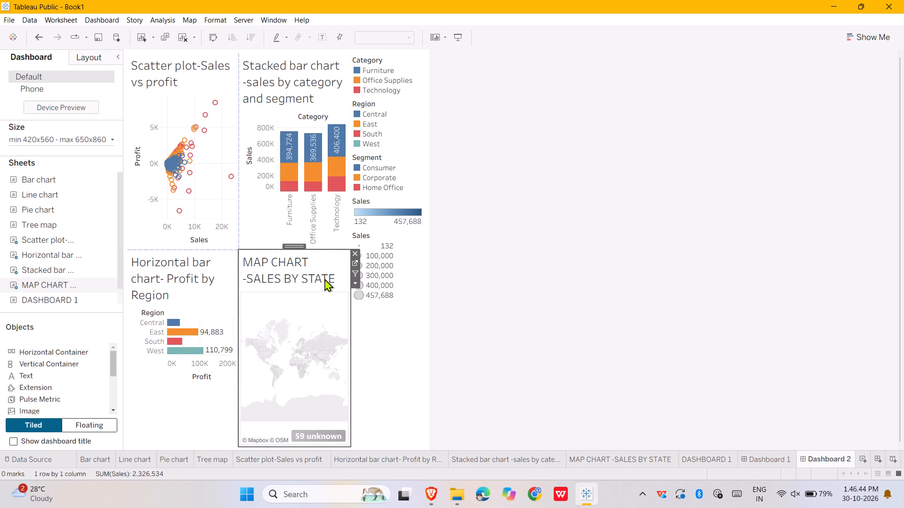
Rename the empty DASHBOARD 1 worksheet as SHEET.
{"action": "left_click", "coordinate": [715, 458]}
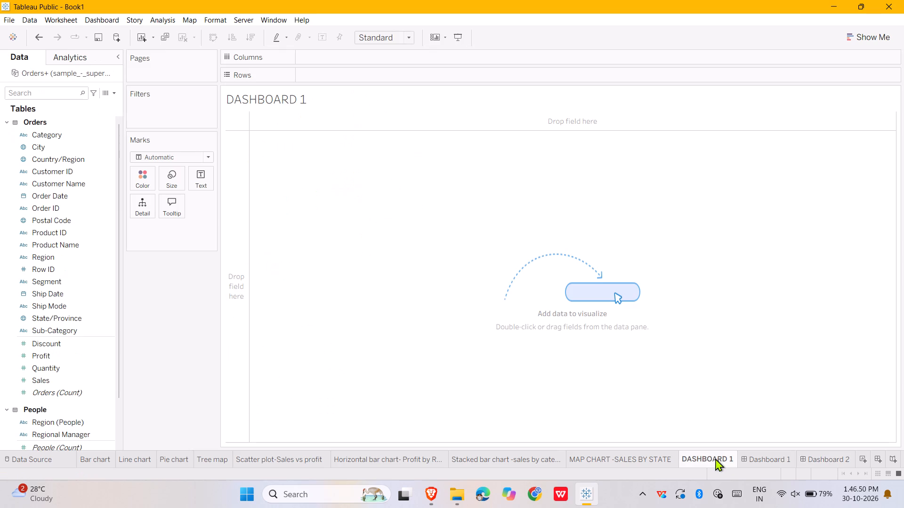
{"action": "double_click", "coordinate": [715, 458]}
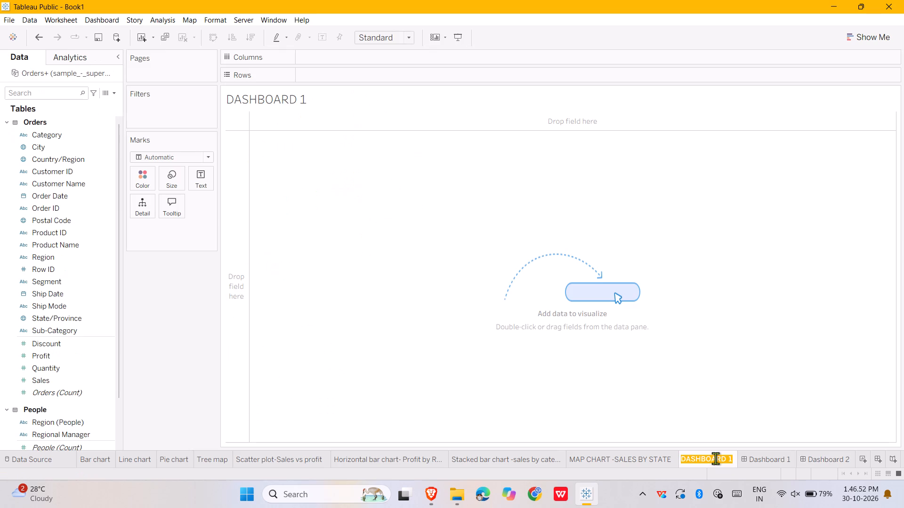
{"action": "right_click", "coordinate": [715, 458]}
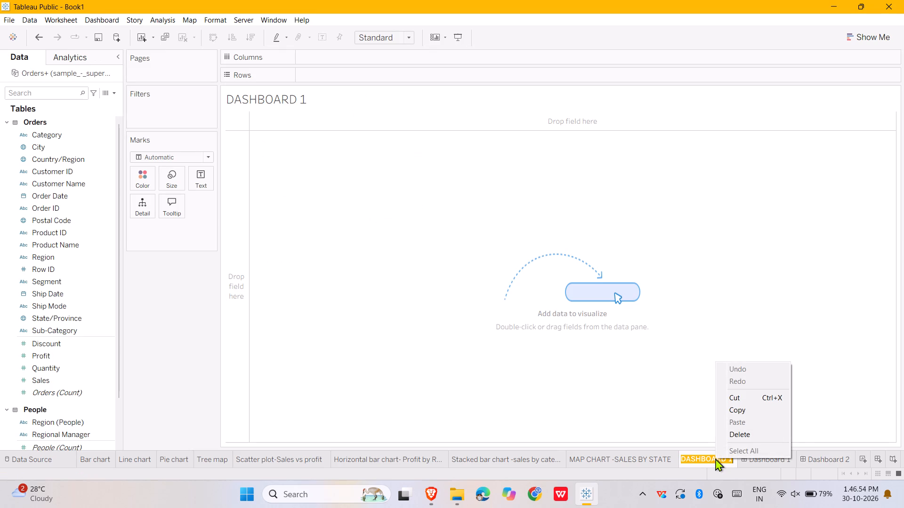
{"action": "left_click", "coordinate": [743, 399]}
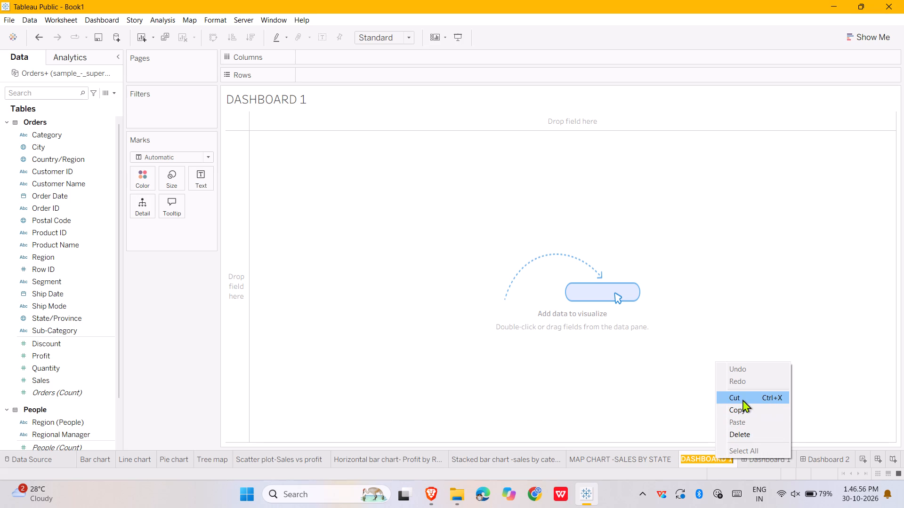
{"action": "right_click", "coordinate": [701, 458]}
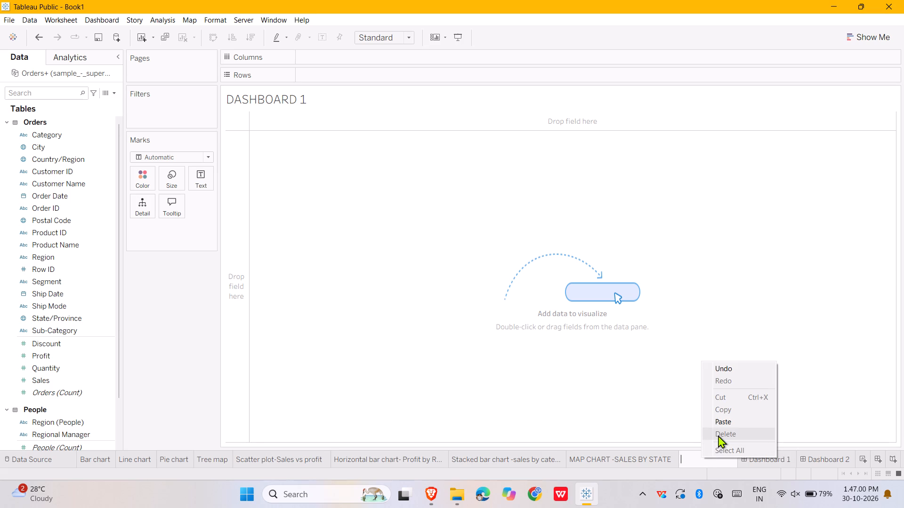
{"action": "left_click", "coordinate": [719, 435]}
{"action": "triple_click", "coordinate": [719, 435]}
{"action": "left_click", "coordinate": [695, 337]}
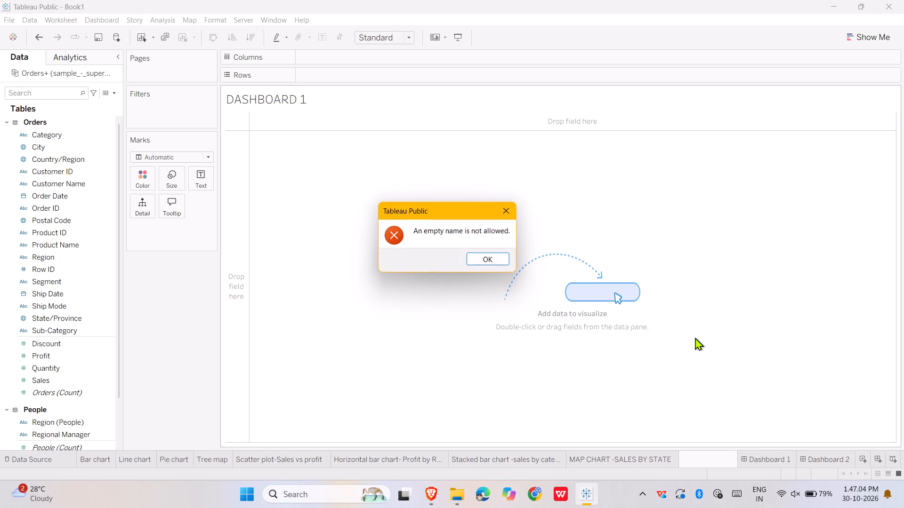
{"action": "left_click", "coordinate": [484, 260]}
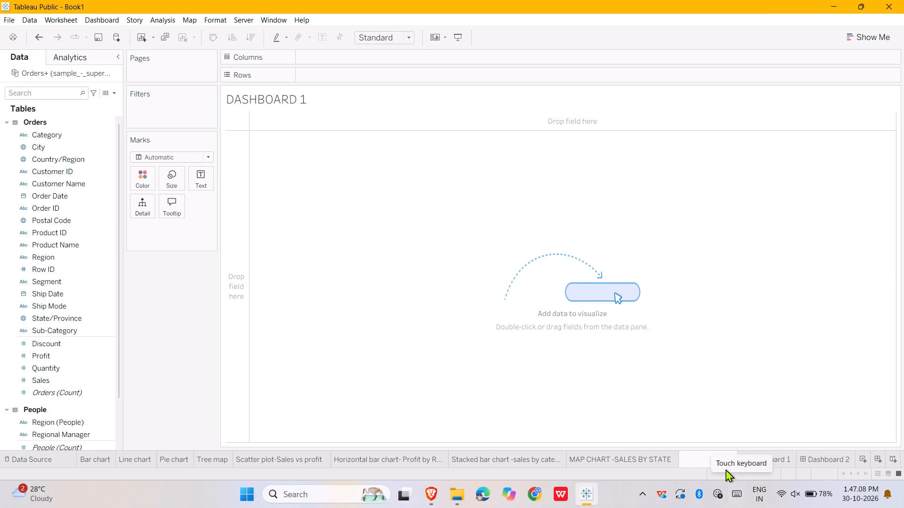
{"action": "key", "text": "Return"}
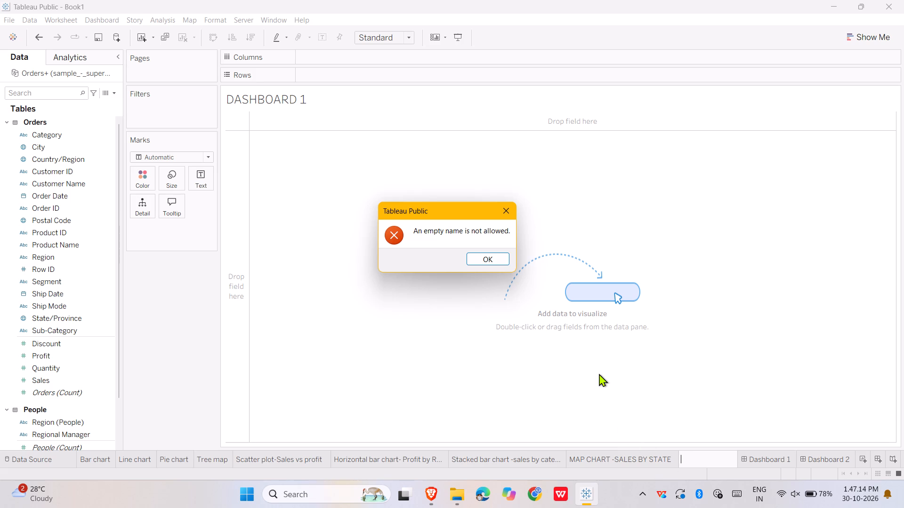
{"action": "key", "text": "s"}
{"action": "left_click", "coordinate": [487, 261]}
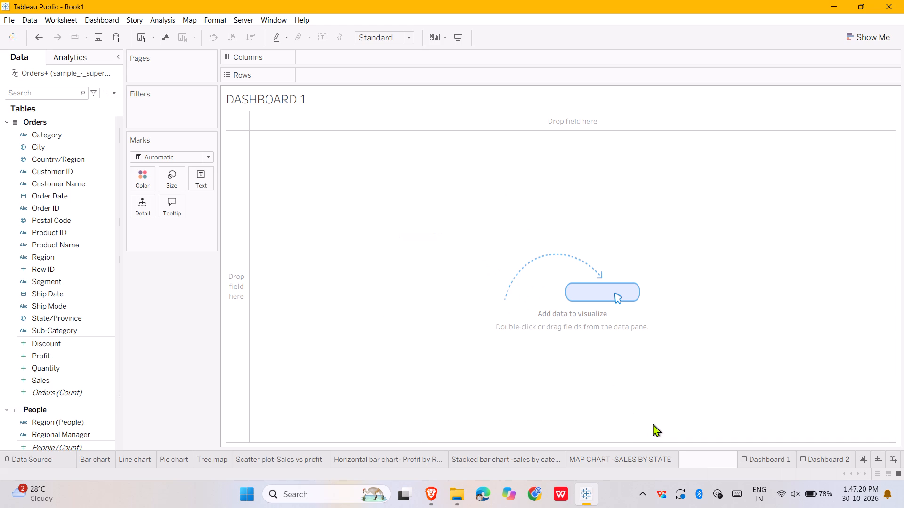
{"action": "type", "text": "SG"}
{"action": "key", "text": "BackSpace"}
{"action": "type", "text": "HEET"}
{"action": "key", "text": "Return"}
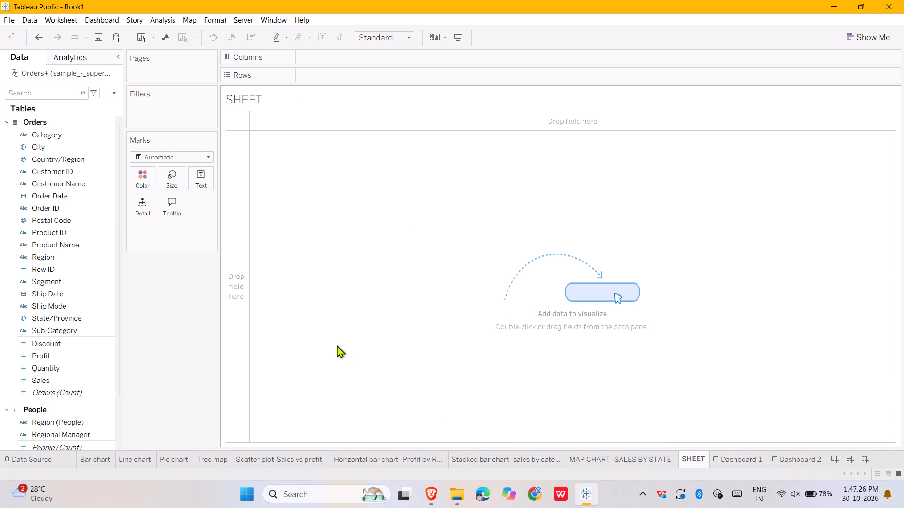
Return to Dashboard 1 and create a new story in the workbook.
{"action": "left_click", "coordinate": [739, 462]}
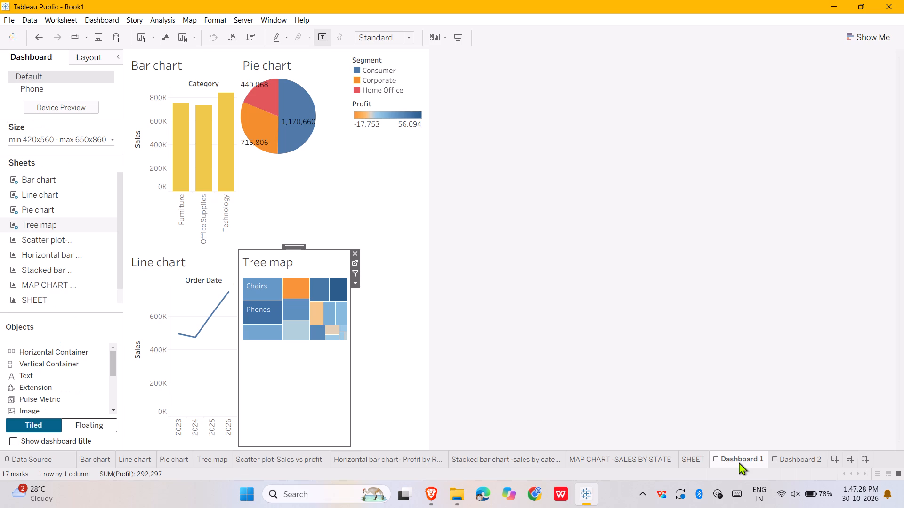
{"action": "scroll", "coordinate": [739, 462], "scroll_direction": "left", "scroll_amount": 5}
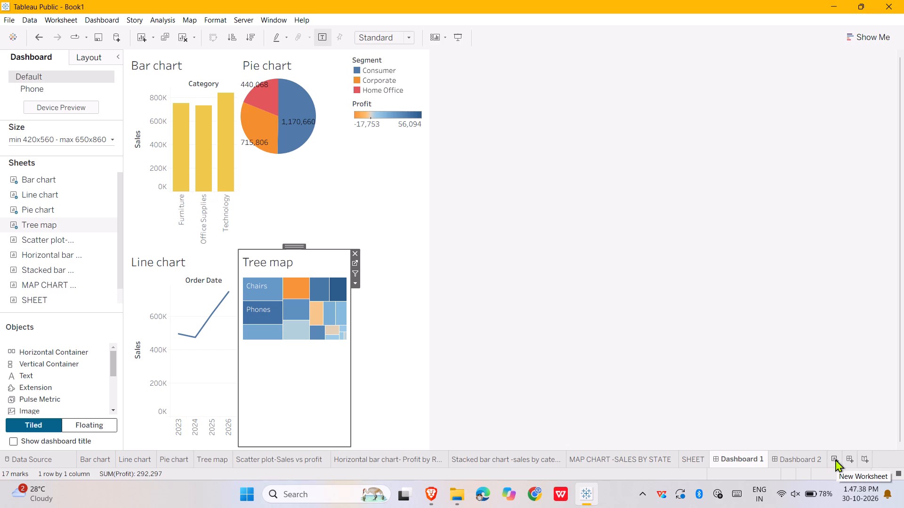
{"action": "left_click", "coordinate": [137, 20]}
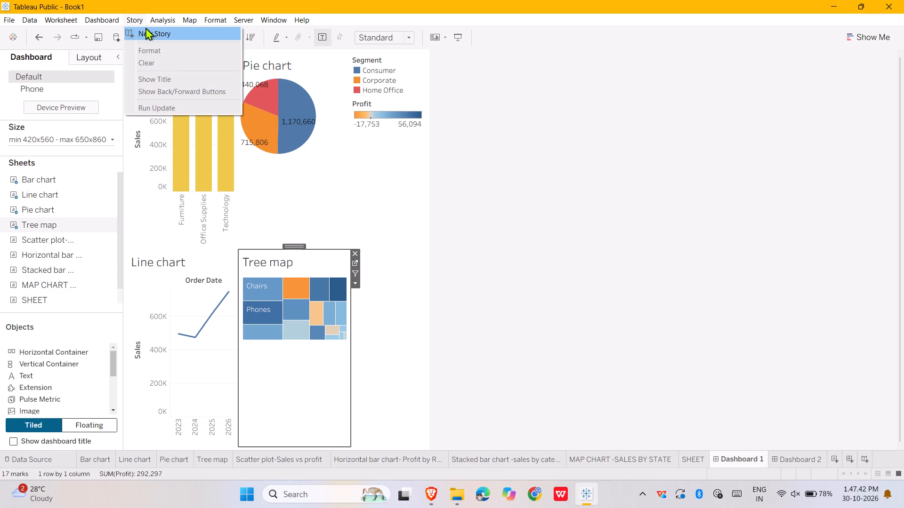
{"action": "left_click", "coordinate": [148, 33]}
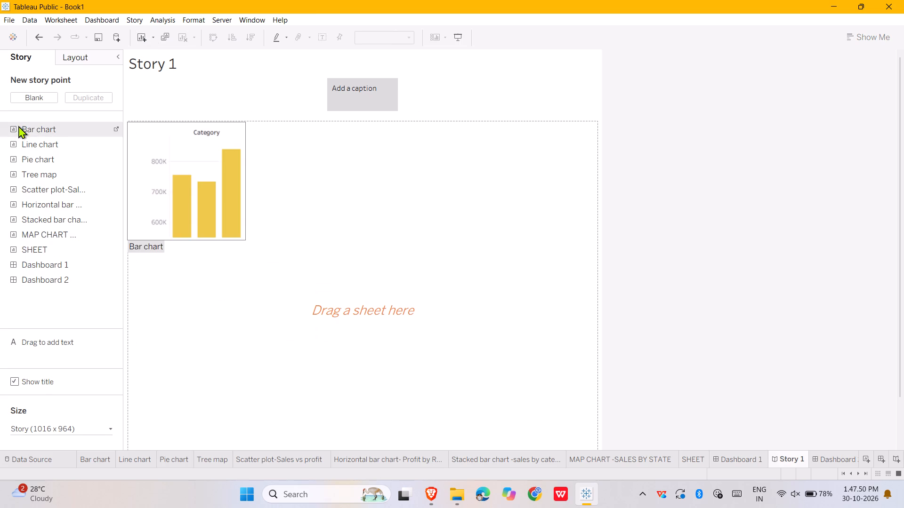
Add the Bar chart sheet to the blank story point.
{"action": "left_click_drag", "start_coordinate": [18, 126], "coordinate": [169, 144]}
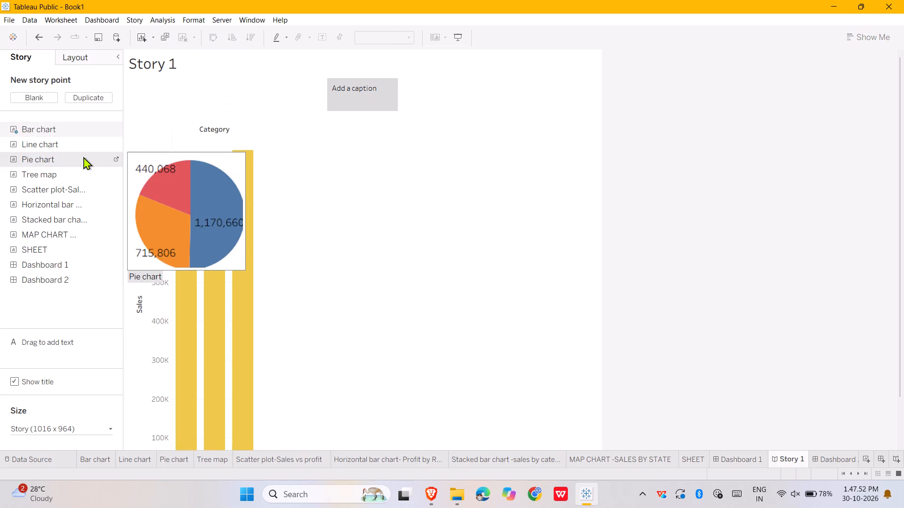
Replace the bar chart in the story point with the Line chart sheet.
{"action": "left_click_drag", "start_coordinate": [69, 146], "coordinate": [254, 249]}
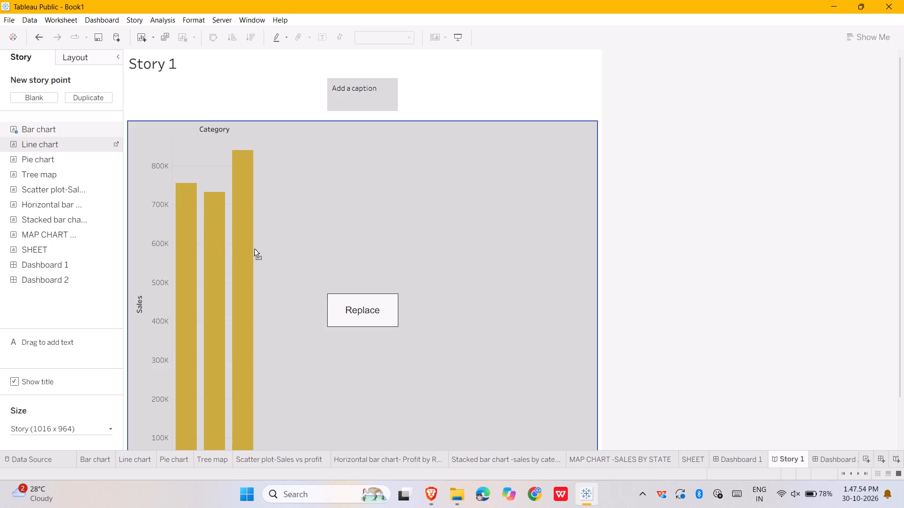
{"action": "left_click_drag", "start_coordinate": [254, 249], "coordinate": [25, 148]}
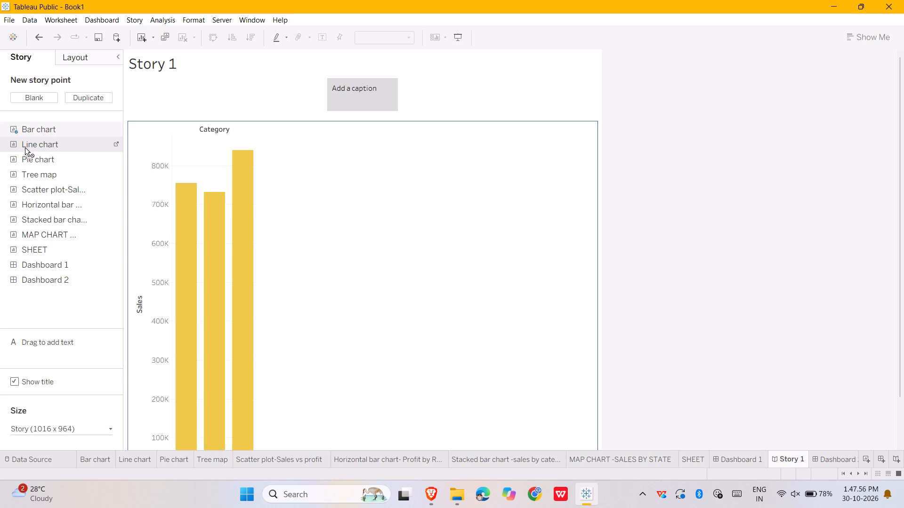
{"action": "left_click_drag", "start_coordinate": [25, 148], "coordinate": [30, 140]}
{"action": "left_click_drag", "start_coordinate": [30, 140], "coordinate": [173, 393]}
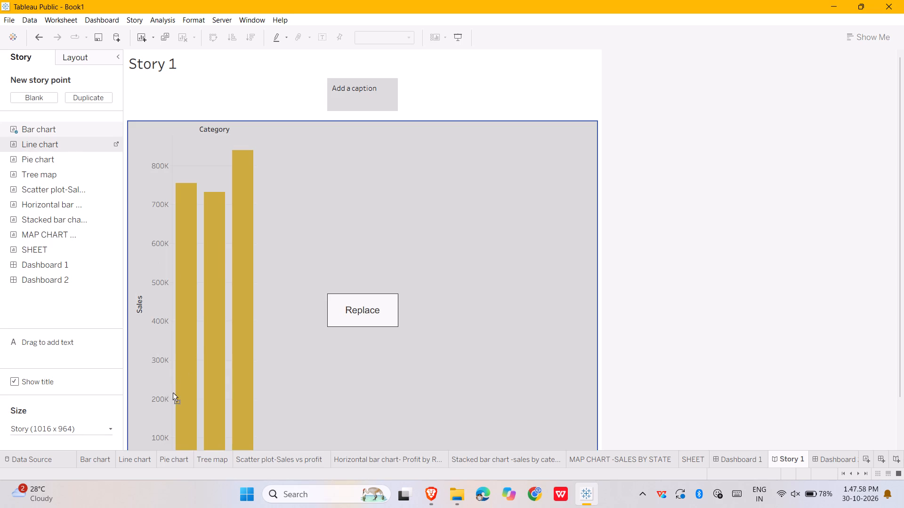
{"action": "left_click_drag", "start_coordinate": [173, 393], "coordinate": [171, 399]}
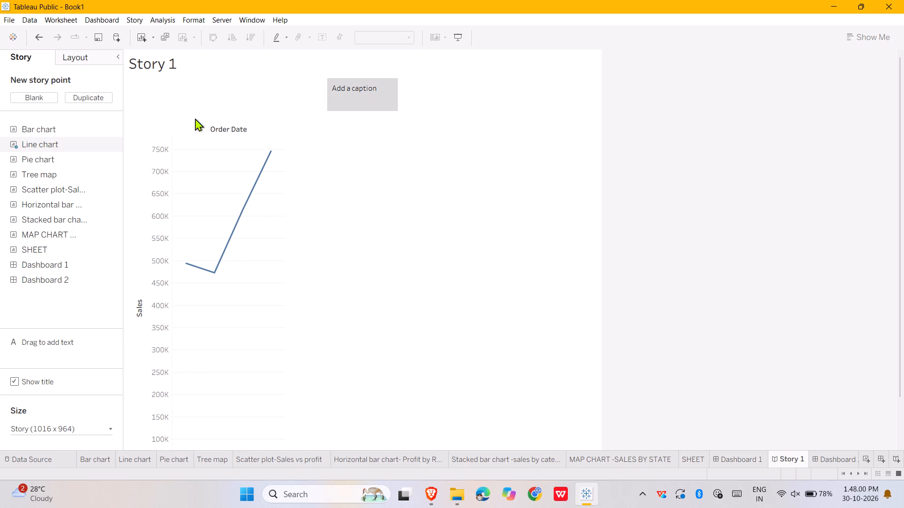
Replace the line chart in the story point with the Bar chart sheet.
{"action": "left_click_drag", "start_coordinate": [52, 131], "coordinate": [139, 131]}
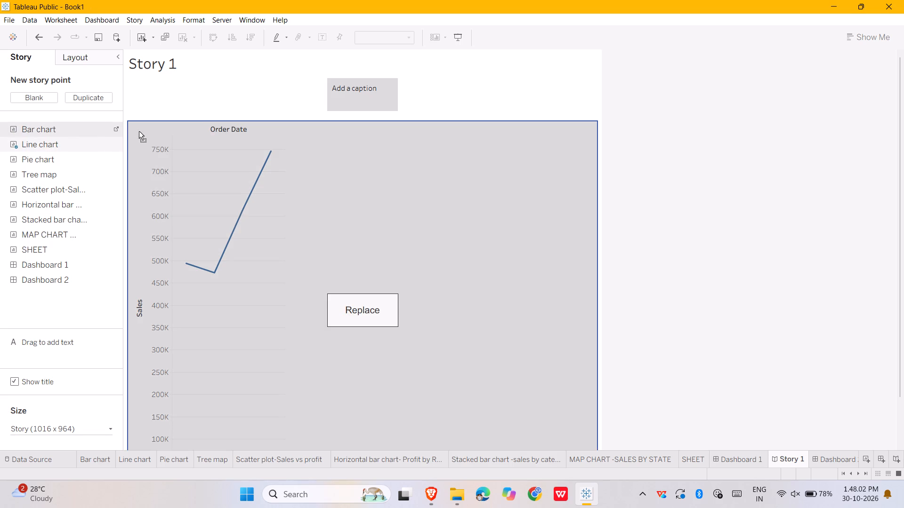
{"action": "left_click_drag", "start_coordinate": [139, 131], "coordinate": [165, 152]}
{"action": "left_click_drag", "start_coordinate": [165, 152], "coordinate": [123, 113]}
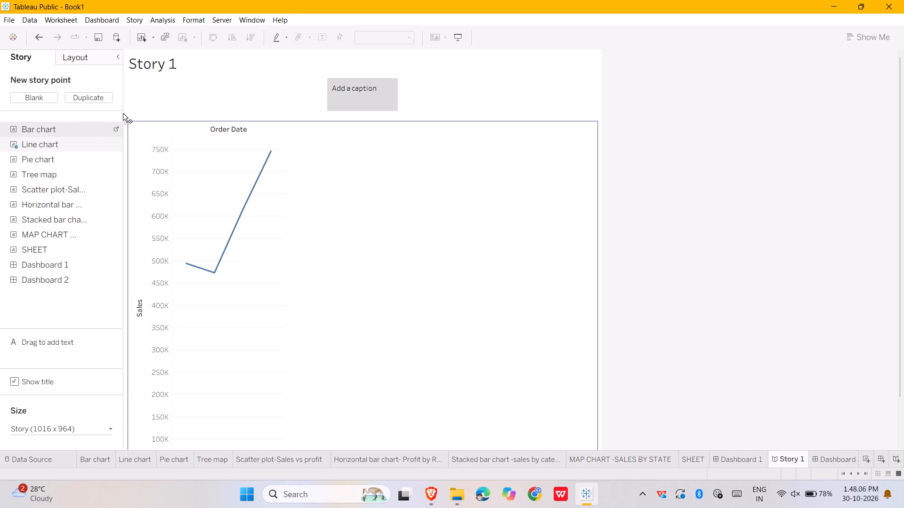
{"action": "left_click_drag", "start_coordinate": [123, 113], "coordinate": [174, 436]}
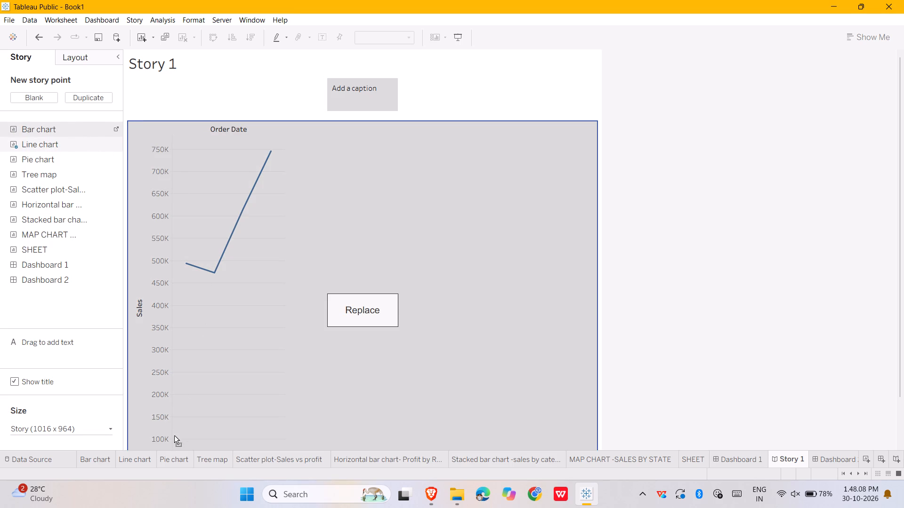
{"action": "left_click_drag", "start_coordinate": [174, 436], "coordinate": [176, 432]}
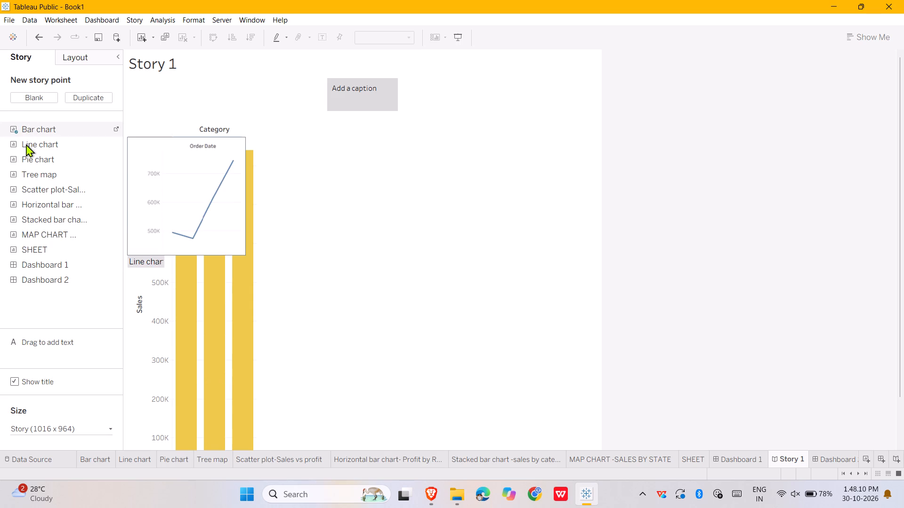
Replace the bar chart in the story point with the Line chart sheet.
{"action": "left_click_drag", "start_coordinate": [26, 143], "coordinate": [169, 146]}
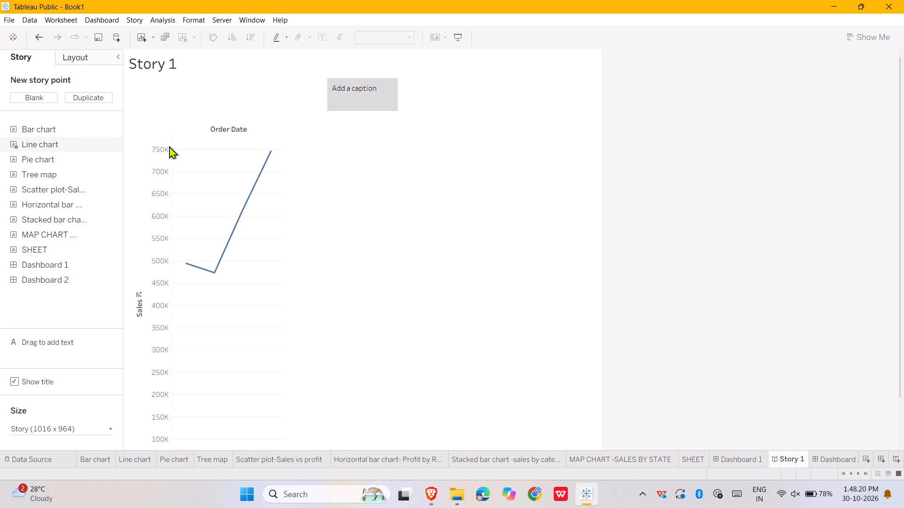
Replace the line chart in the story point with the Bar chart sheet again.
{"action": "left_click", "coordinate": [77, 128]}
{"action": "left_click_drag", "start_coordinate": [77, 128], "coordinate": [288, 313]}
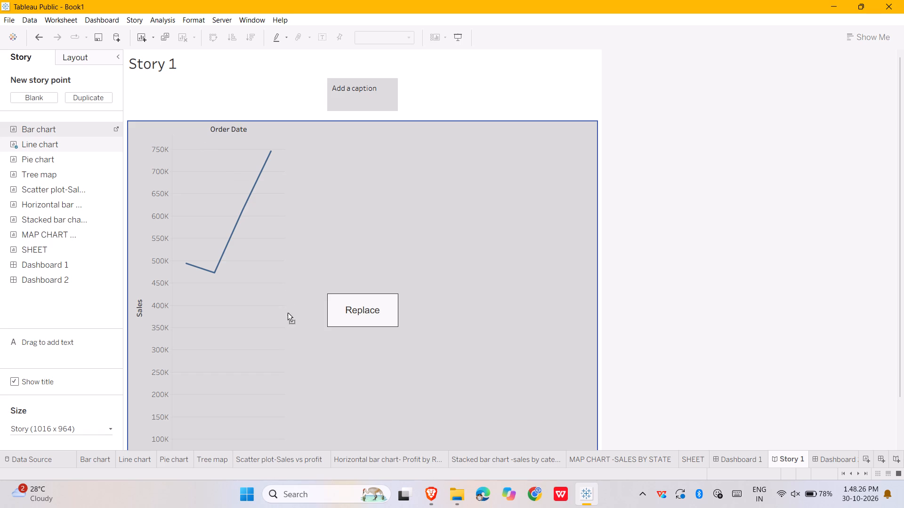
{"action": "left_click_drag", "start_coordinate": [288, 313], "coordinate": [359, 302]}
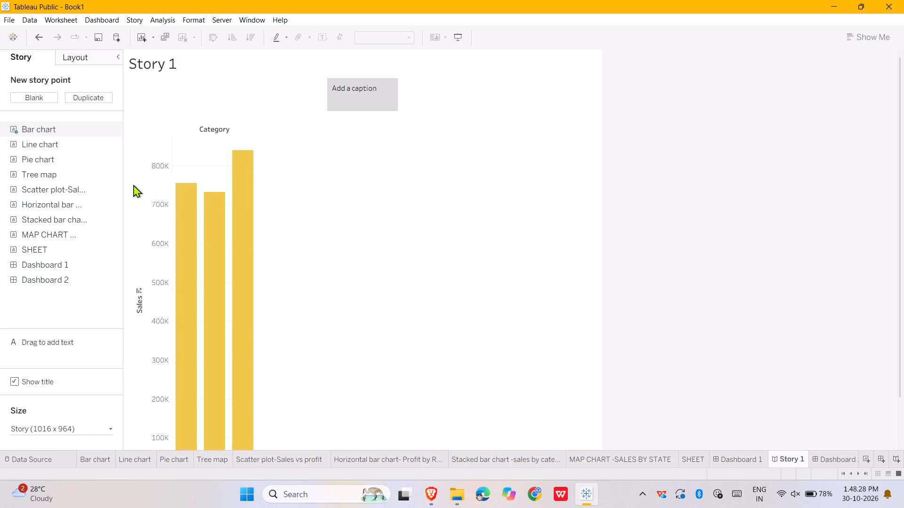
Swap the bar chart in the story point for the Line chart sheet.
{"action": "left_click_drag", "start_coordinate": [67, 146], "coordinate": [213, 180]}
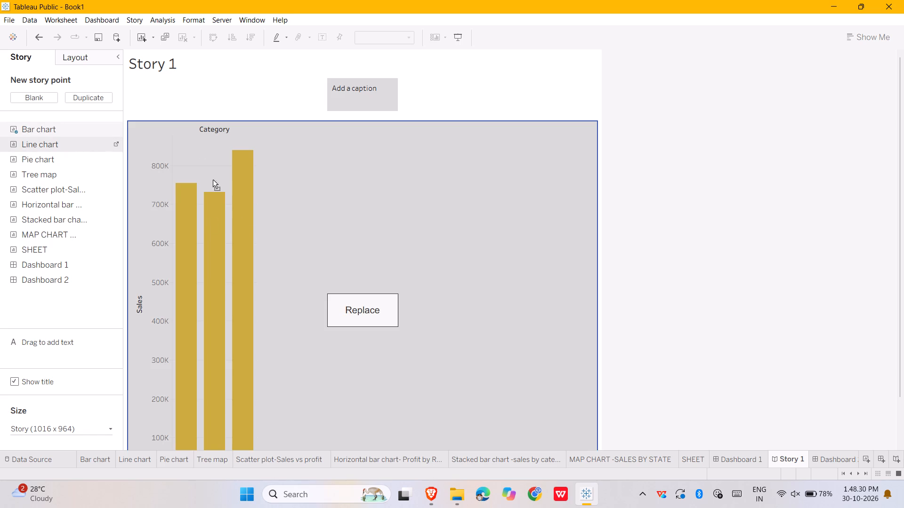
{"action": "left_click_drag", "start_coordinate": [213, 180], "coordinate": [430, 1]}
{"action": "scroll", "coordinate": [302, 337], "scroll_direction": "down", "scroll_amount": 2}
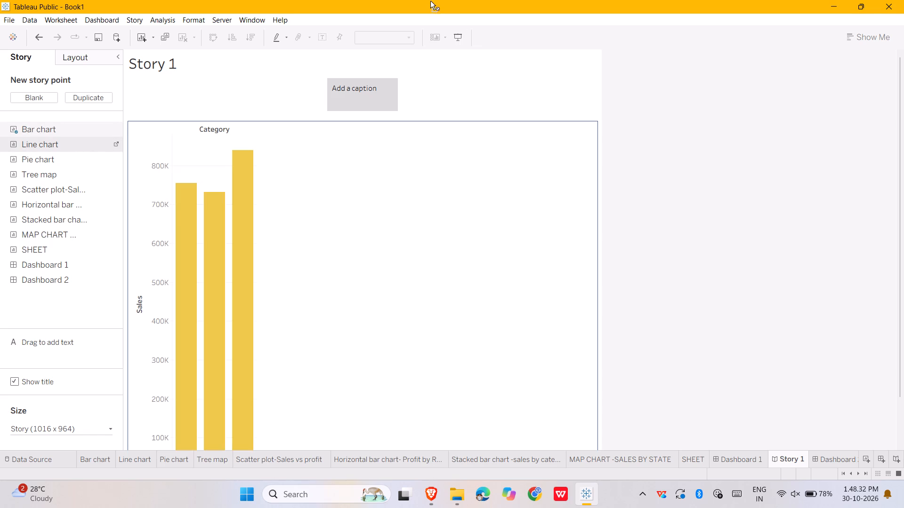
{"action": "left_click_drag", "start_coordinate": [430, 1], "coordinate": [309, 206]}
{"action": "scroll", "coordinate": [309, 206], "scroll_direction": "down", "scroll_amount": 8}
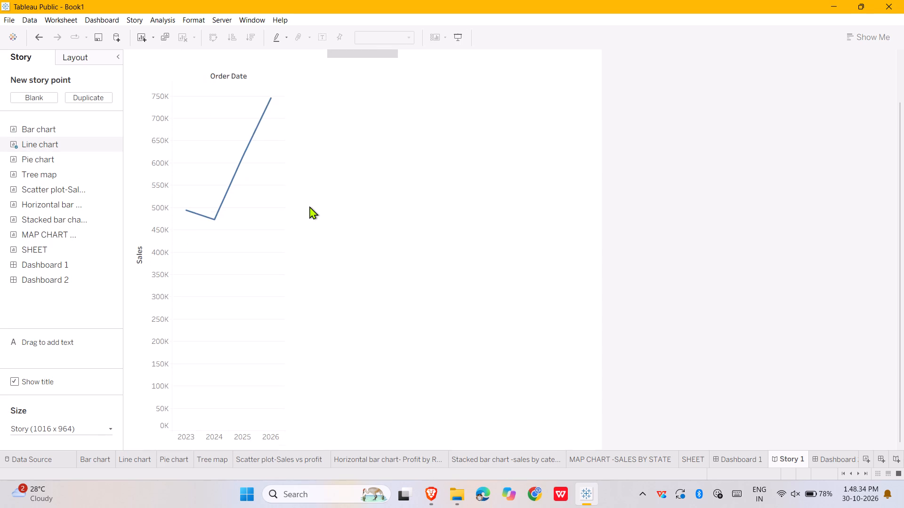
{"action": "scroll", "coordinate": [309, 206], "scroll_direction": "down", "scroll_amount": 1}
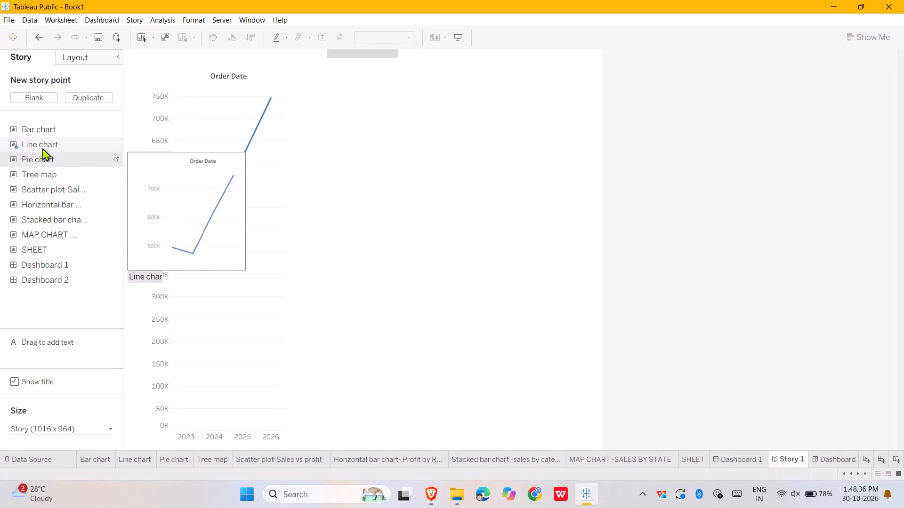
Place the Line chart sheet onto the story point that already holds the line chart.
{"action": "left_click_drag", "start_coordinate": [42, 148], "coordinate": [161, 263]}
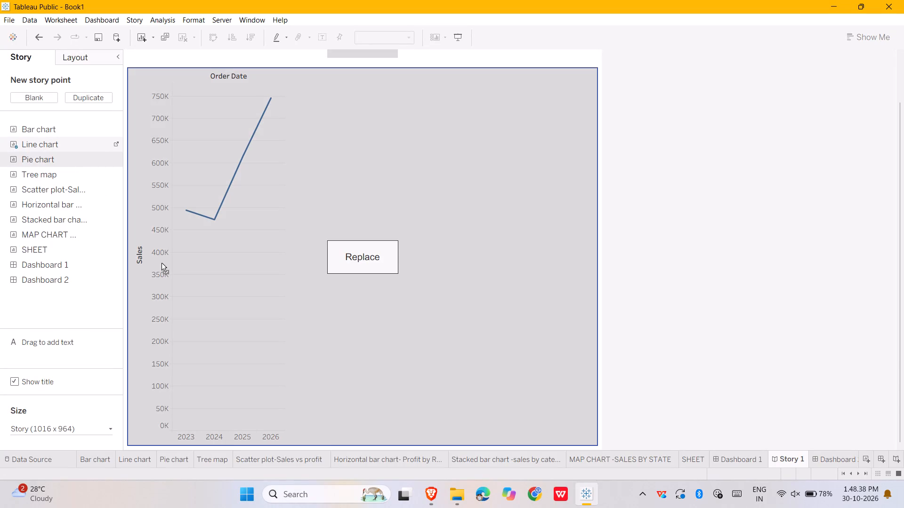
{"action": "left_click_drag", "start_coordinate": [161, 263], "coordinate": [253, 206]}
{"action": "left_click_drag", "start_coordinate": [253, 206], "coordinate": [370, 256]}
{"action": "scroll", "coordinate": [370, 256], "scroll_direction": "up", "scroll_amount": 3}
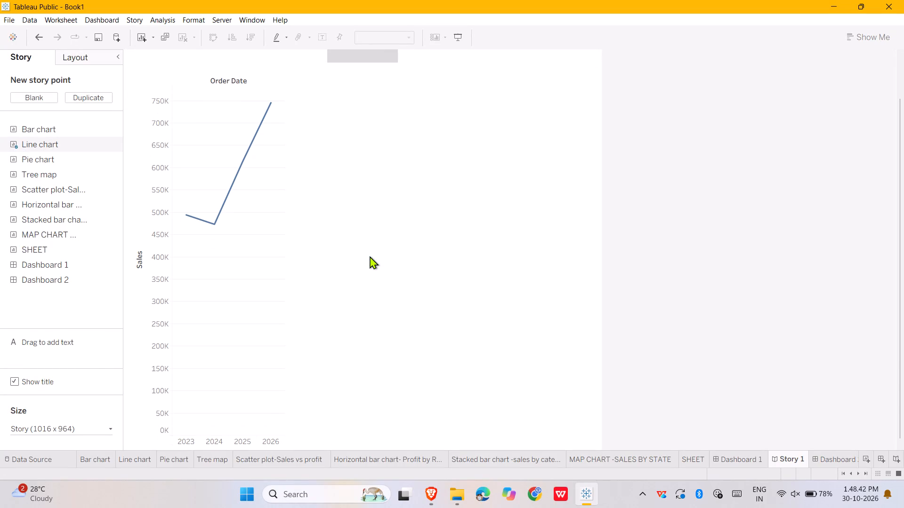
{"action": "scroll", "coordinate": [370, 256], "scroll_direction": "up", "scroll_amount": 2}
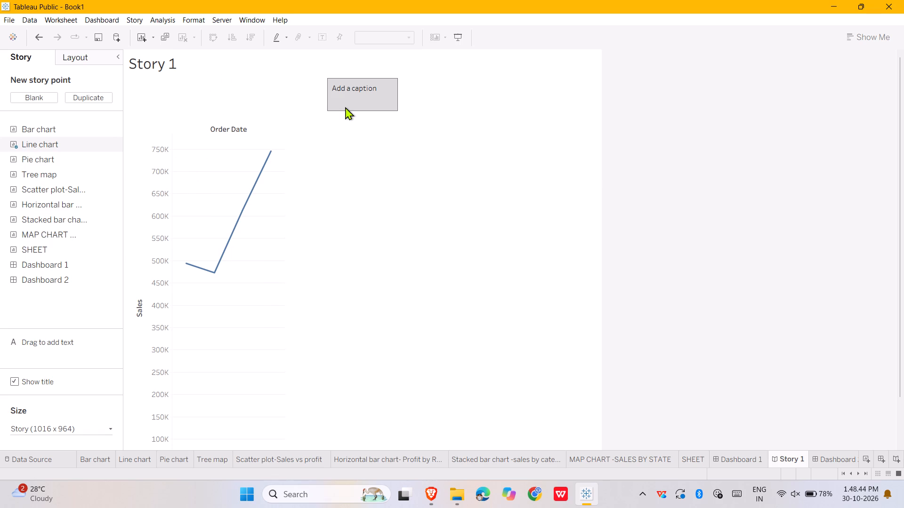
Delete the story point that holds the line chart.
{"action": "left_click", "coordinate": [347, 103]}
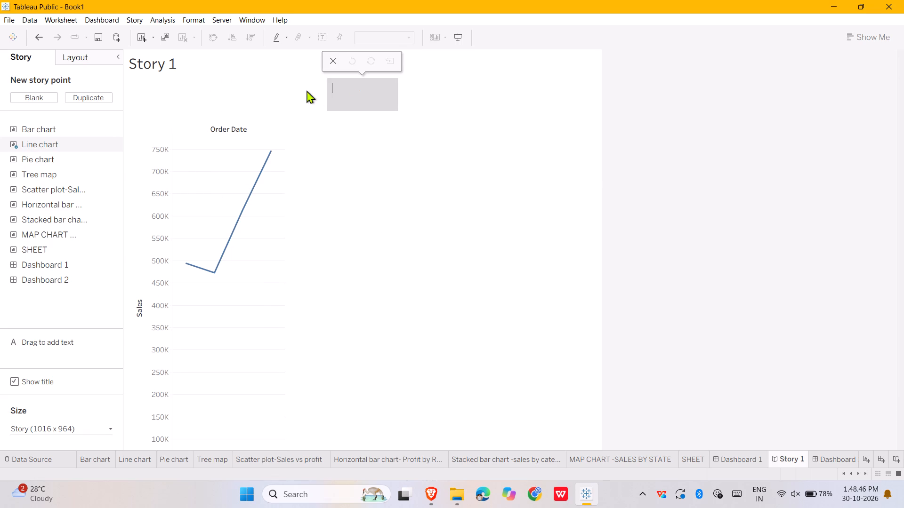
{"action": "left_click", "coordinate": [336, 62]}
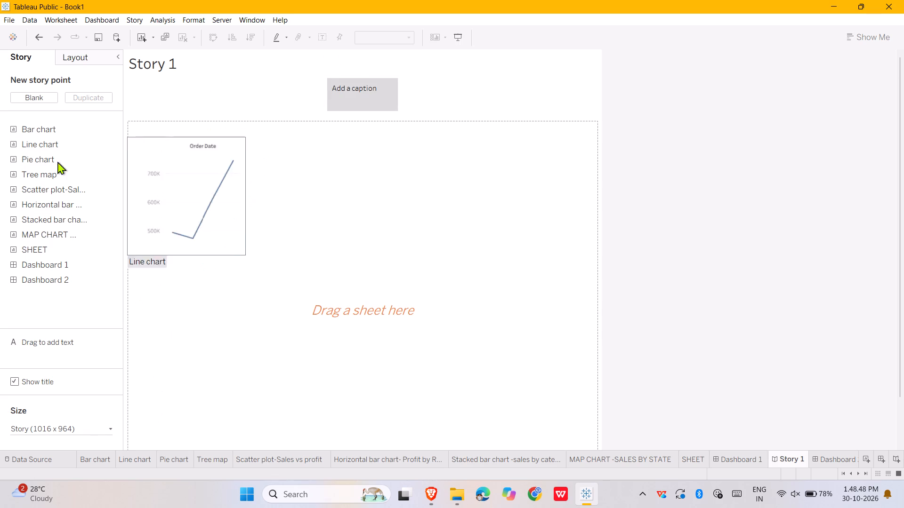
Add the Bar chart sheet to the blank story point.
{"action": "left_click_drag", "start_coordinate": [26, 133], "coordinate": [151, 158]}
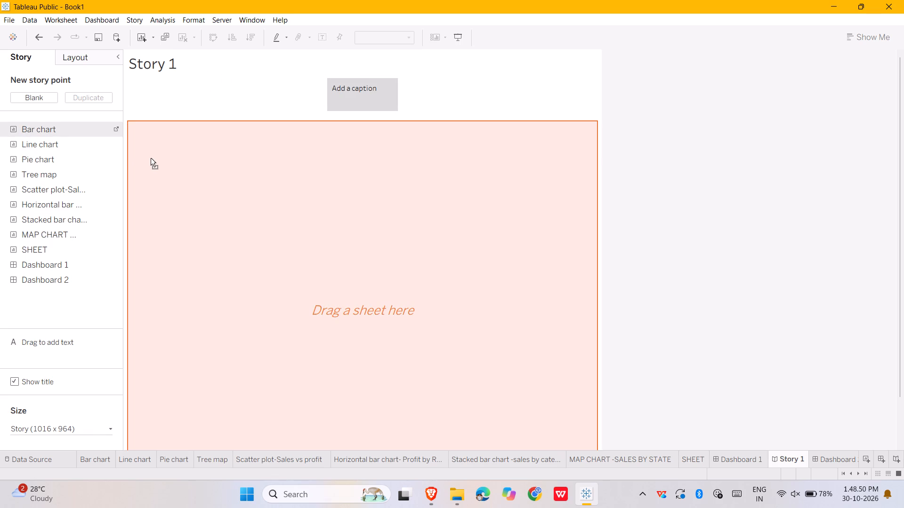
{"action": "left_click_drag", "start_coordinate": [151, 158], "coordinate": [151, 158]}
Replace the bar chart in the story point with the Line chart sheet.
{"action": "left_click_drag", "start_coordinate": [60, 141], "coordinate": [134, 145]}
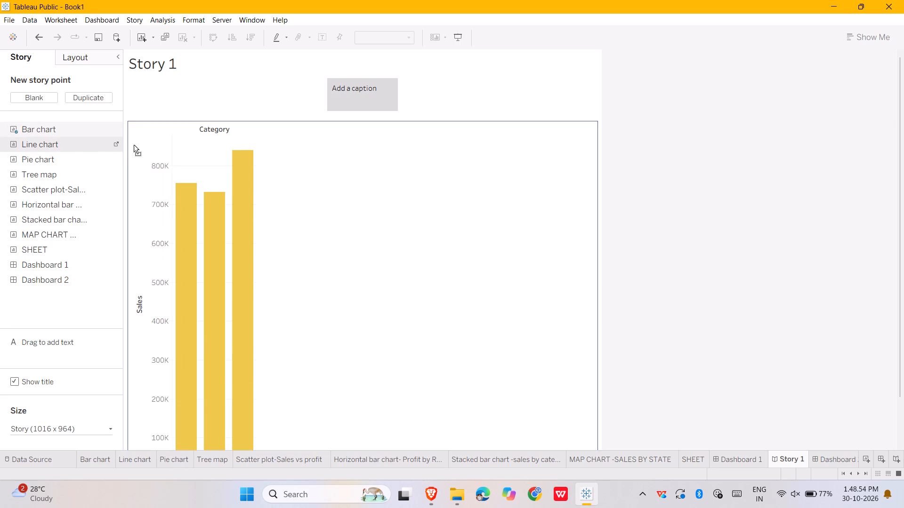
{"action": "left_click_drag", "start_coordinate": [134, 145], "coordinate": [304, 186]}
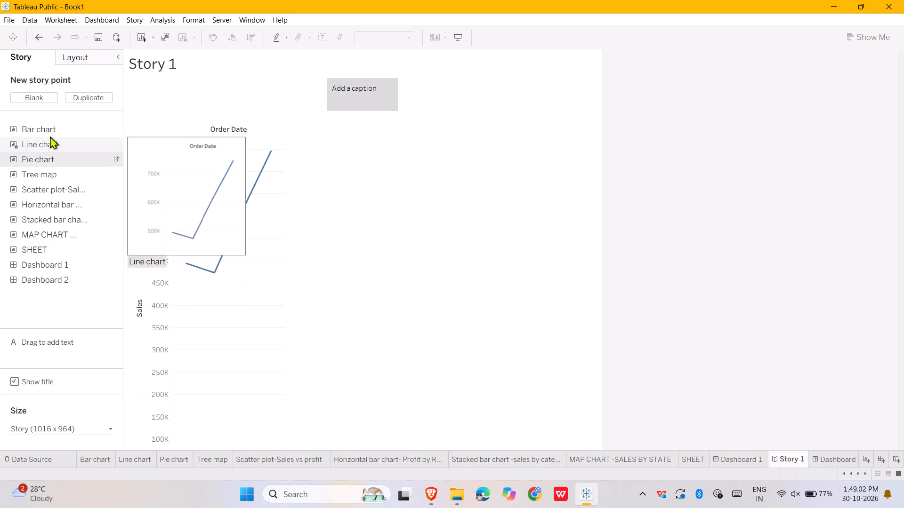
Add a second story point that shows the Line chart sheet.
{"action": "left_click_drag", "start_coordinate": [33, 134], "coordinate": [34, 129]}
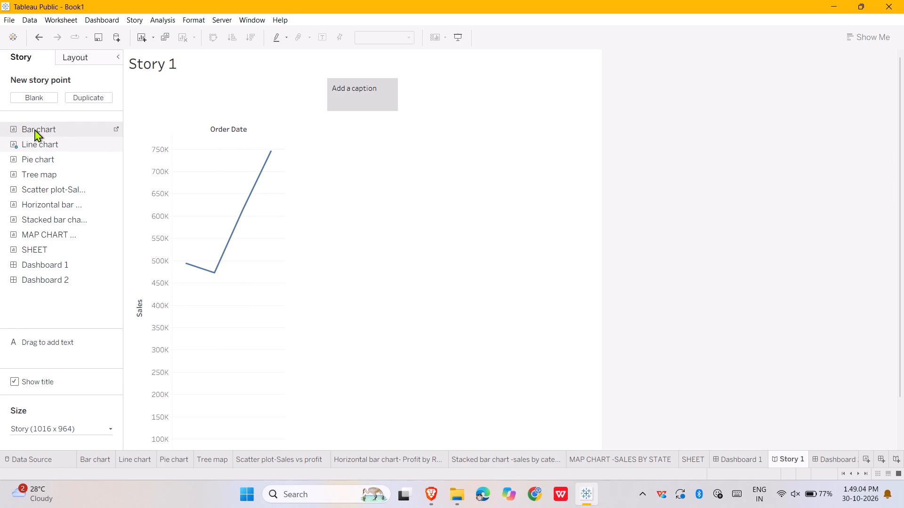
{"action": "left_click", "coordinate": [34, 129]}
{"action": "left_click", "coordinate": [56, 122]}
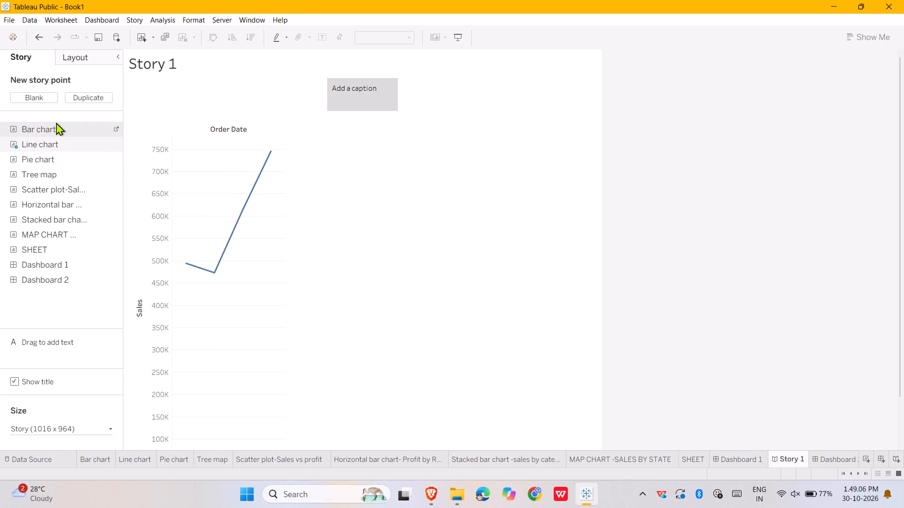
{"action": "left_click", "coordinate": [56, 122]}
{"action": "left_click", "coordinate": [56, 143]}
{"action": "left_click_drag", "start_coordinate": [56, 143], "coordinate": [94, 151]}
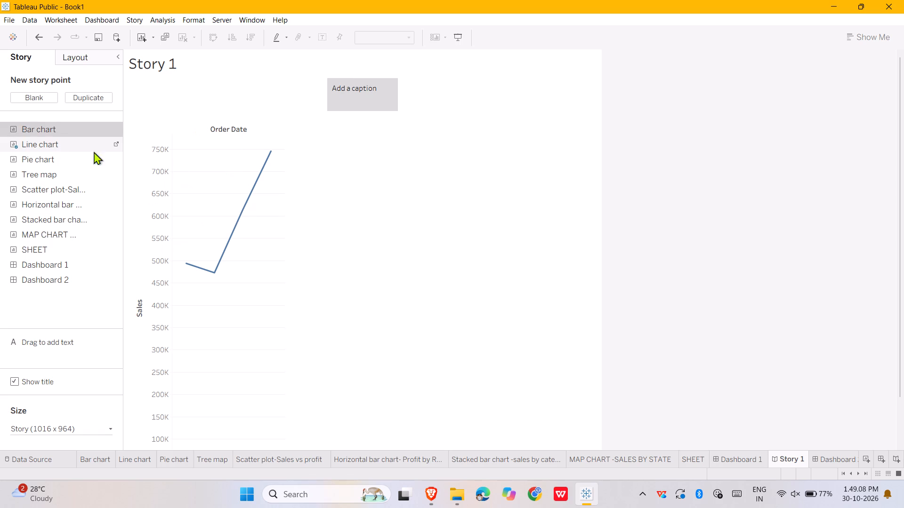
{"action": "left_click_drag", "start_coordinate": [94, 151], "coordinate": [226, 170]}
{"action": "left_click", "coordinate": [226, 170]}
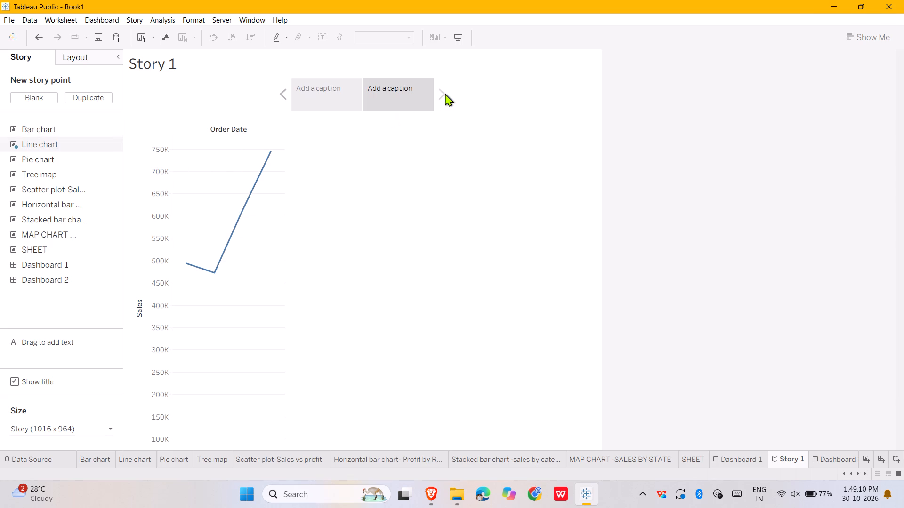
Replace the line chart in the second story point with the Tree map sheet.
{"action": "left_click", "coordinate": [442, 93]}
{"action": "left_click_drag", "start_coordinate": [16, 168], "coordinate": [198, 180]}
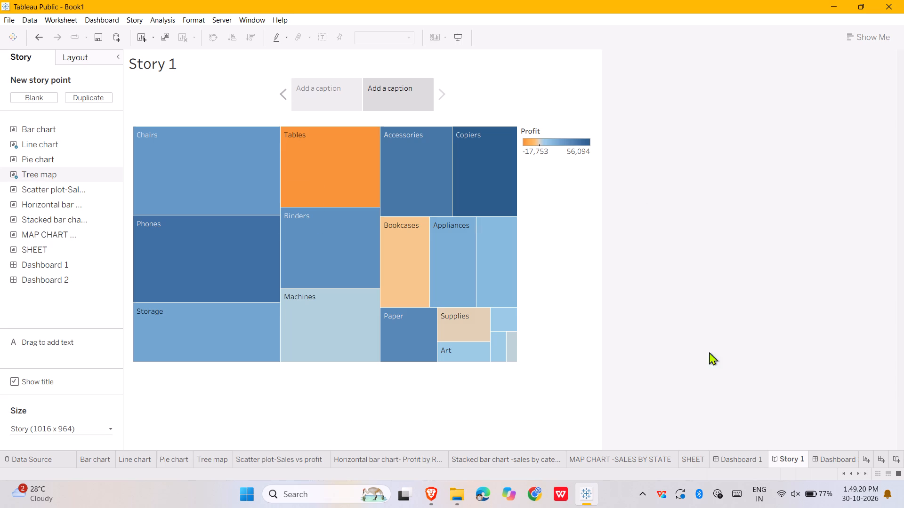
Create a new, third dashboard in the workbook.
{"action": "scroll", "coordinate": [851, 461], "scroll_direction": "left", "scroll_amount": 4}
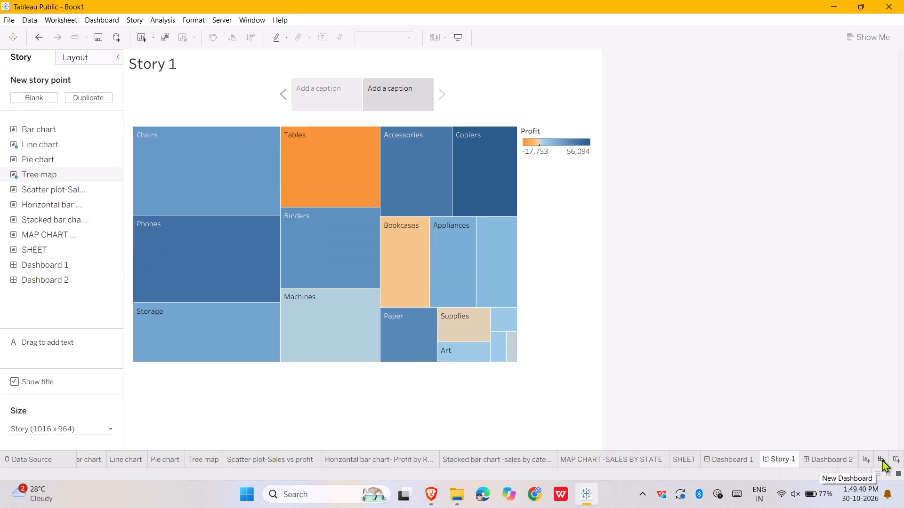
{"action": "scroll", "coordinate": [879, 460], "scroll_direction": "left", "scroll_amount": 1}
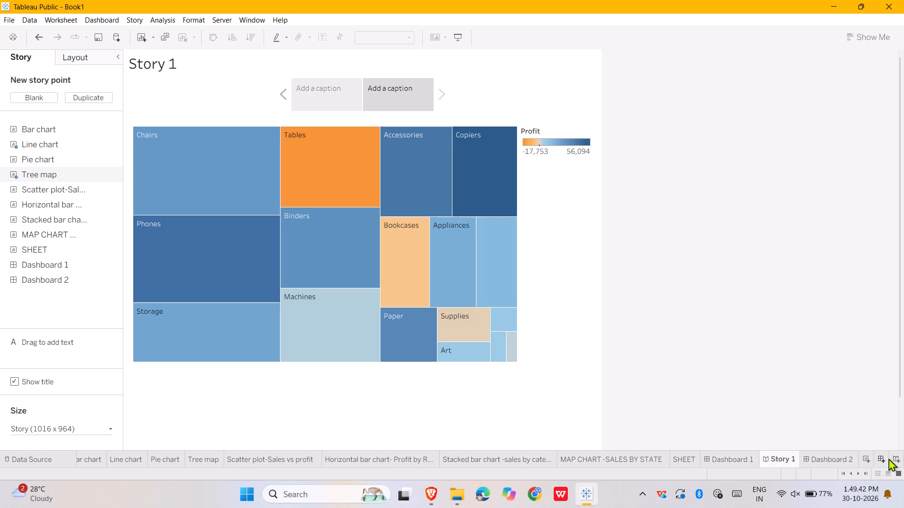
{"action": "left_click", "coordinate": [882, 458]}
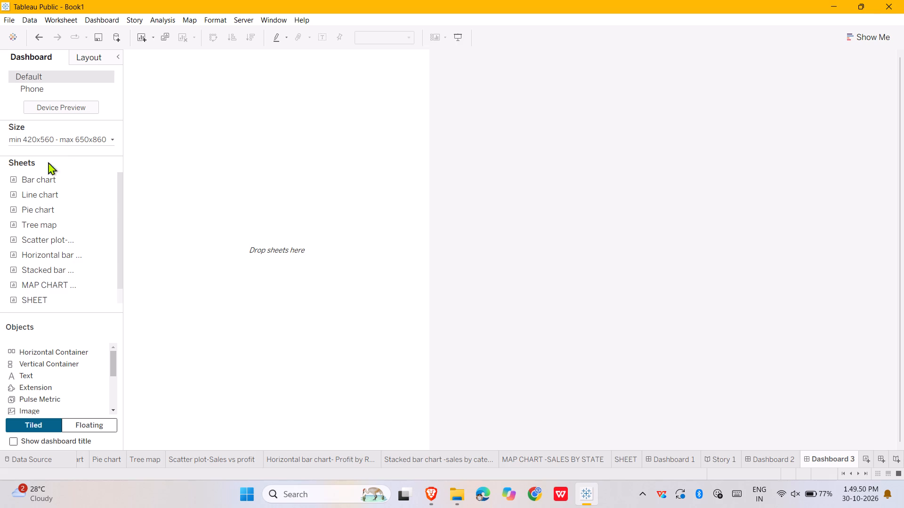
Place the Bar chart sheet on the empty new dashboard.
{"action": "left_click_drag", "start_coordinate": [35, 176], "coordinate": [168, 116]}
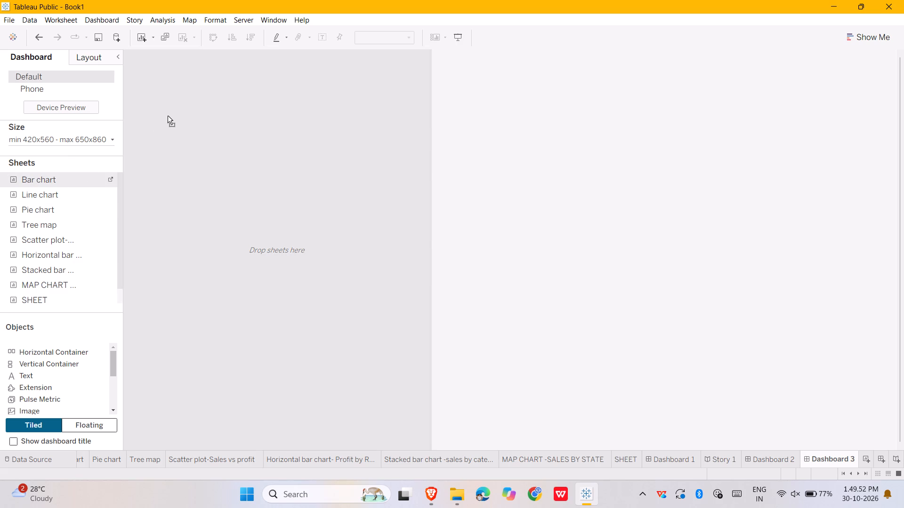
{"action": "left_click_drag", "start_coordinate": [168, 116], "coordinate": [159, 69]}
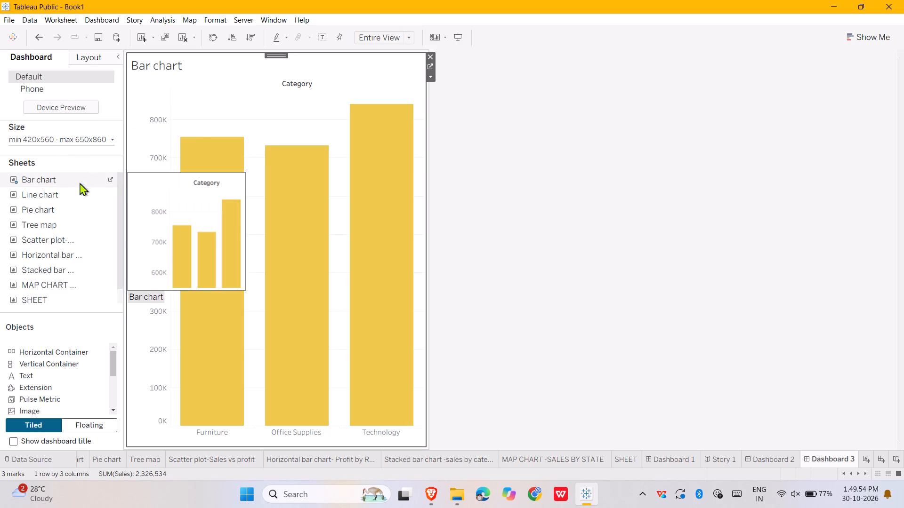
Stack the Line chart, Pie chart, Tree map and Scatter plot-Sales vs profit sheets, in that order, above the Bar chart on Dashboard 3.
{"action": "left_click_drag", "start_coordinate": [65, 194], "coordinate": [263, 97]}
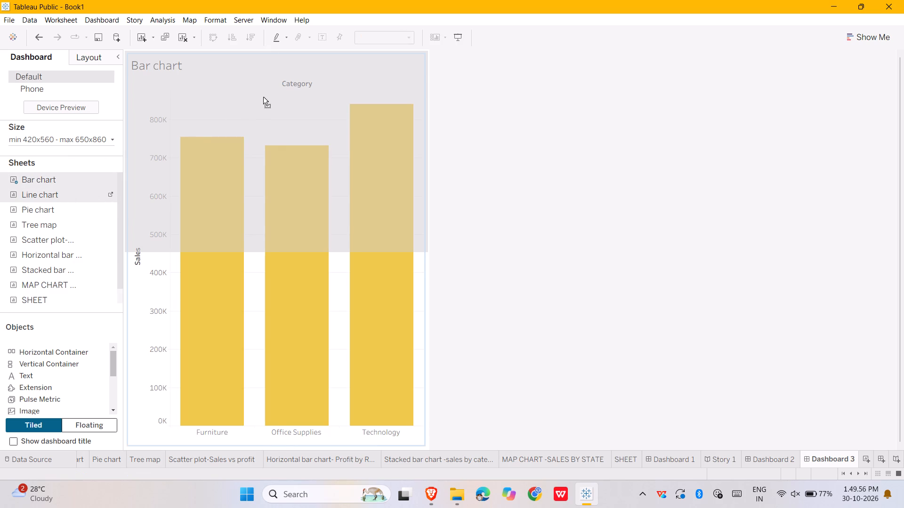
{"action": "left_click_drag", "start_coordinate": [263, 97], "coordinate": [287, 94]}
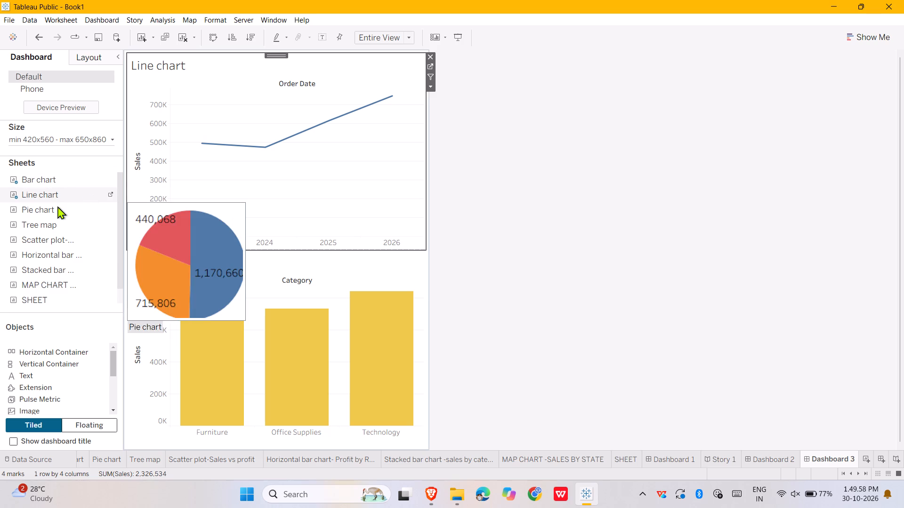
{"action": "left_click_drag", "start_coordinate": [55, 206], "coordinate": [291, 216]}
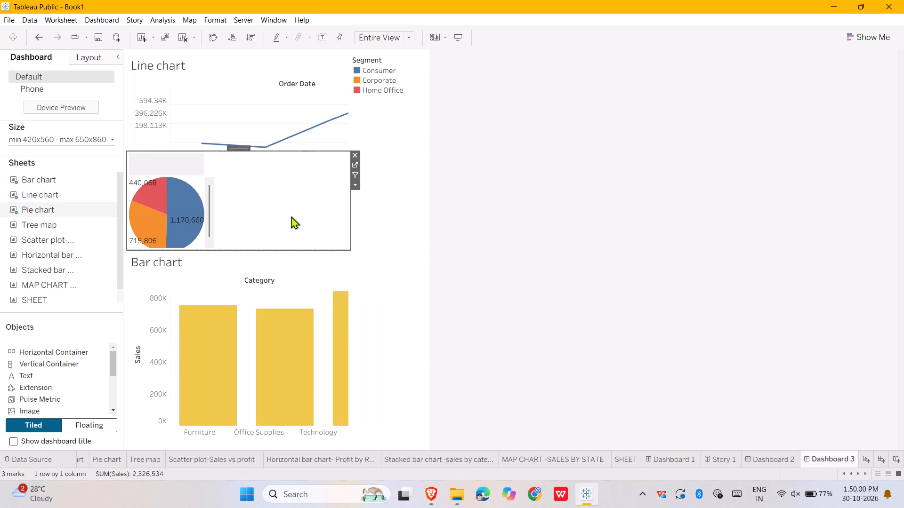
{"action": "left_click_drag", "start_coordinate": [55, 223], "coordinate": [113, 236]}
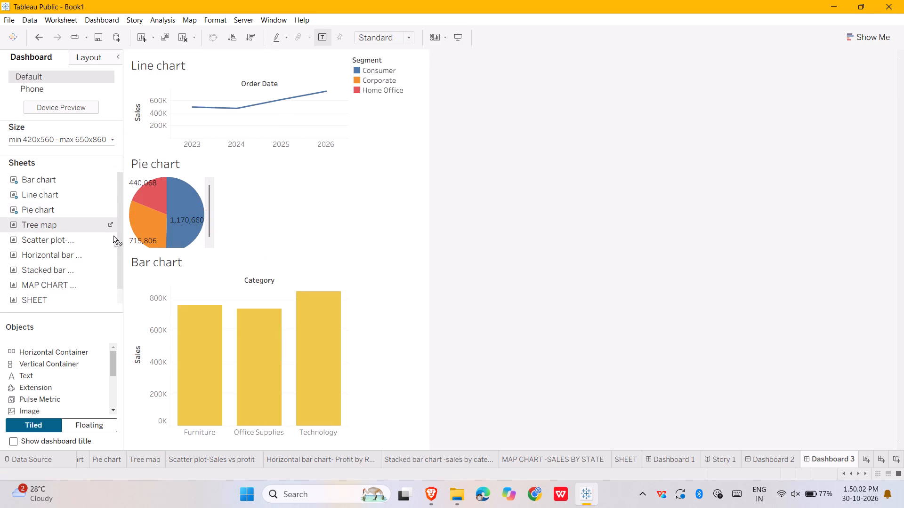
{"action": "left_click_drag", "start_coordinate": [113, 236], "coordinate": [246, 269]}
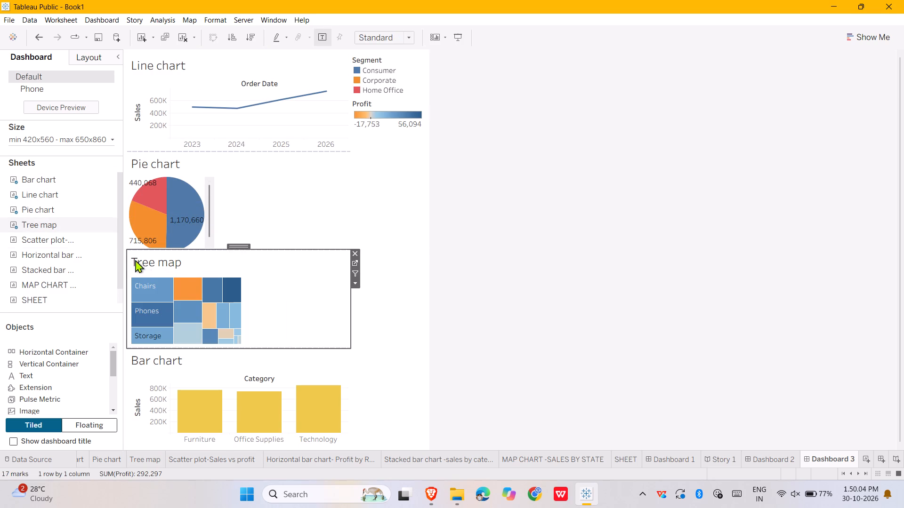
{"action": "left_click_drag", "start_coordinate": [59, 238], "coordinate": [248, 382]}
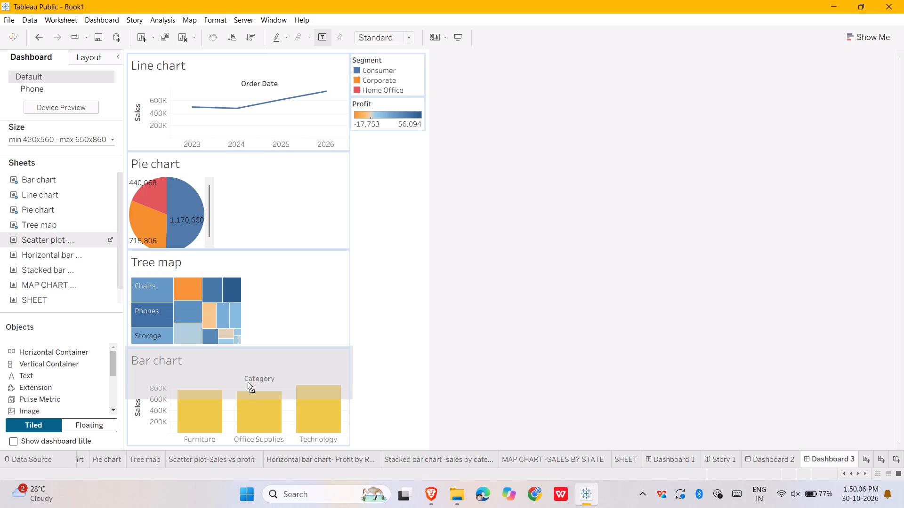
{"action": "left_click_drag", "start_coordinate": [248, 382], "coordinate": [247, 382]}
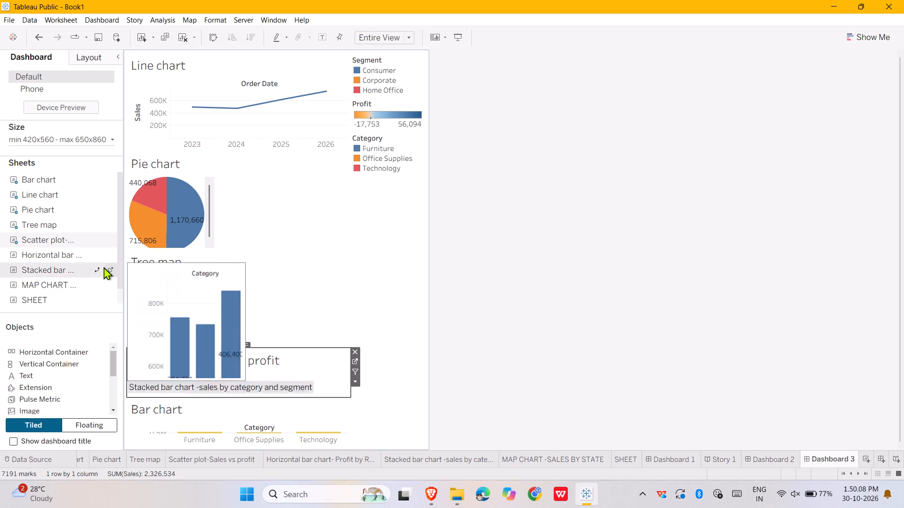
Place the Horizontal bar chart sheet to the right of the Pie chart and the Stacked bar chart sheet to the right of the Tree map.
{"action": "left_click_drag", "start_coordinate": [71, 256], "coordinate": [263, 440]}
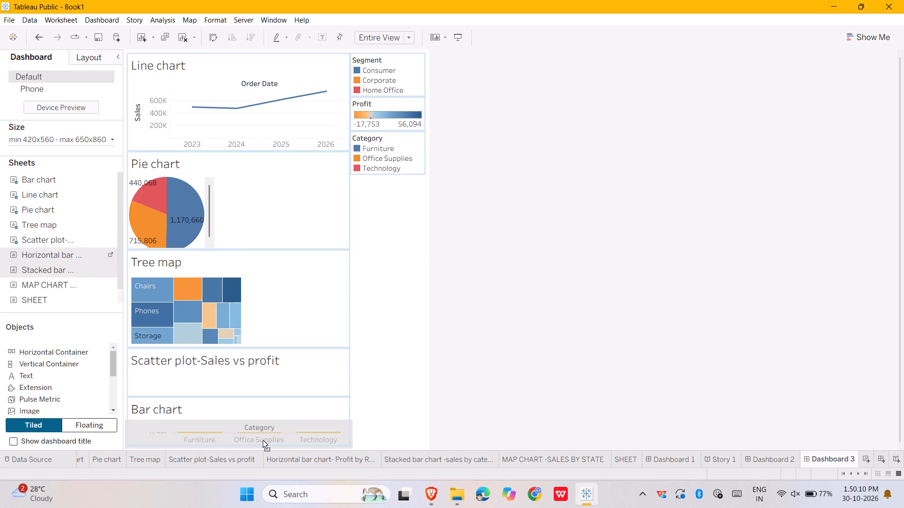
{"action": "left_click_drag", "start_coordinate": [263, 440], "coordinate": [384, 252]}
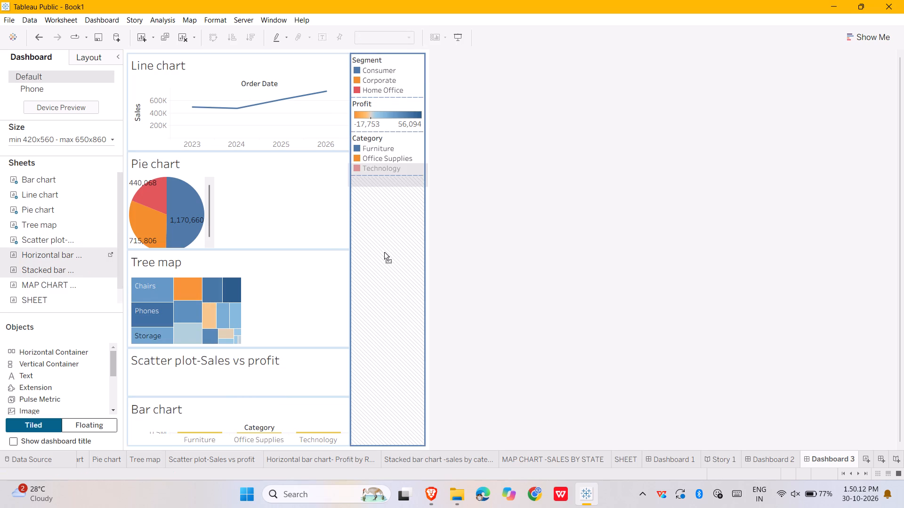
{"action": "left_click_drag", "start_coordinate": [384, 252], "coordinate": [310, 204]}
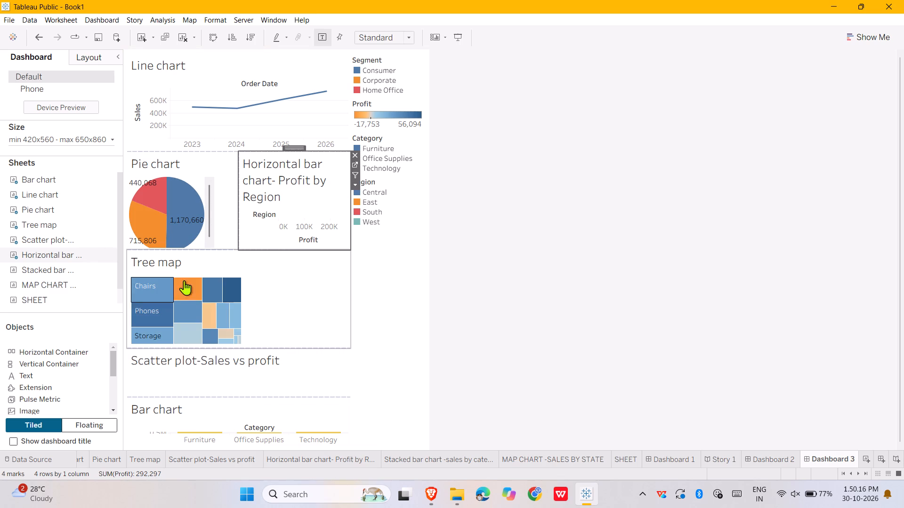
{"action": "scroll", "coordinate": [277, 299], "scroll_direction": "down", "scroll_amount": 4}
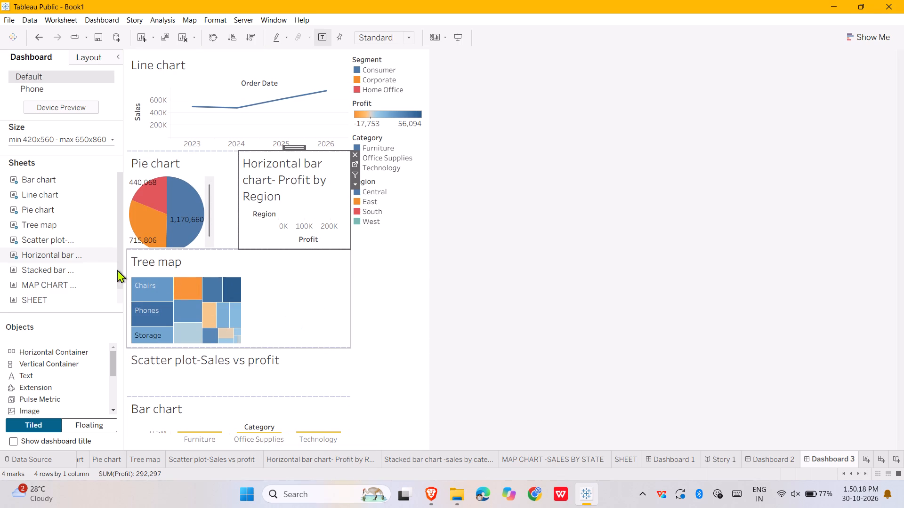
{"action": "left_click_drag", "start_coordinate": [63, 270], "coordinate": [285, 300]}
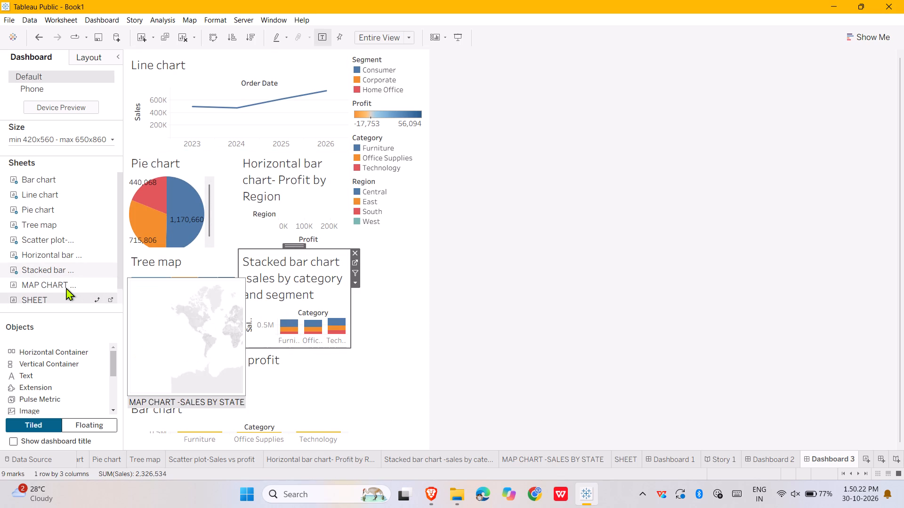
Place the MAP CHART -SALES BY STATE sheet between the scatter plot and the Bar chart on Dashboard 3.
{"action": "left_click_drag", "start_coordinate": [66, 287], "coordinate": [286, 392]}
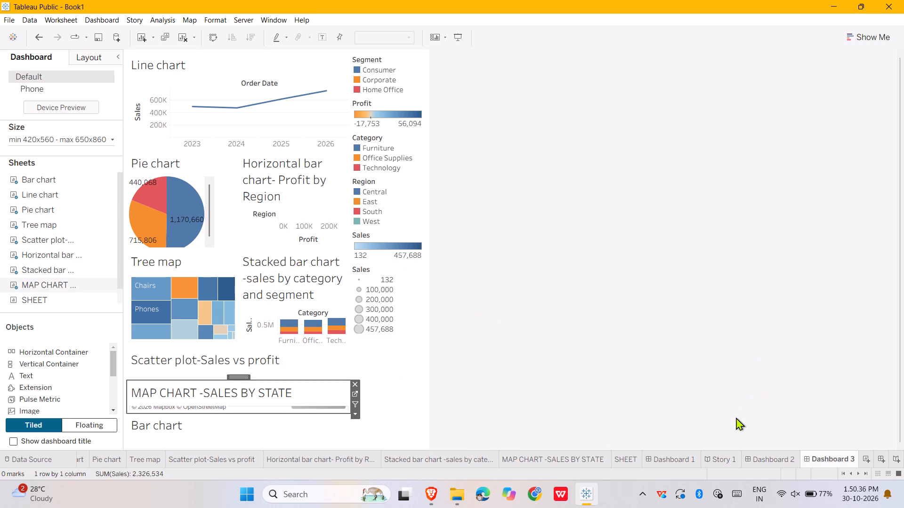
Switch to Story 1.
{"action": "left_click", "coordinate": [722, 460]}
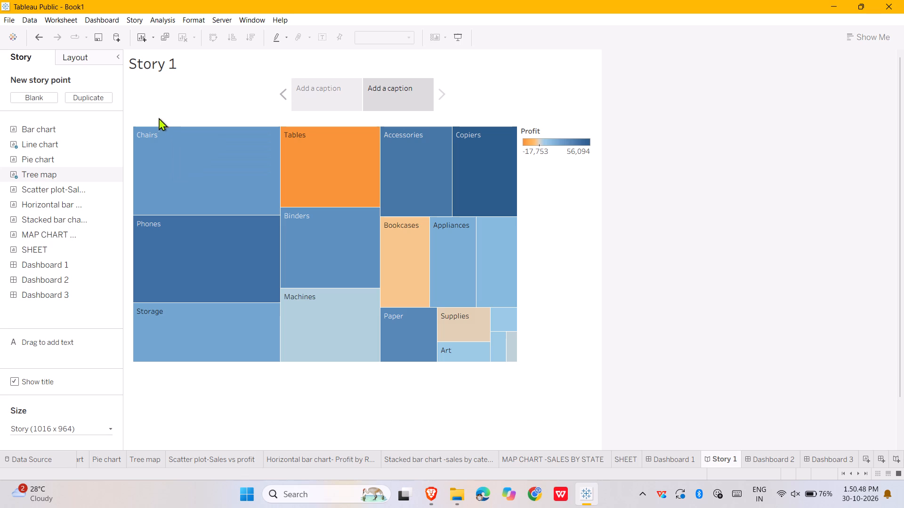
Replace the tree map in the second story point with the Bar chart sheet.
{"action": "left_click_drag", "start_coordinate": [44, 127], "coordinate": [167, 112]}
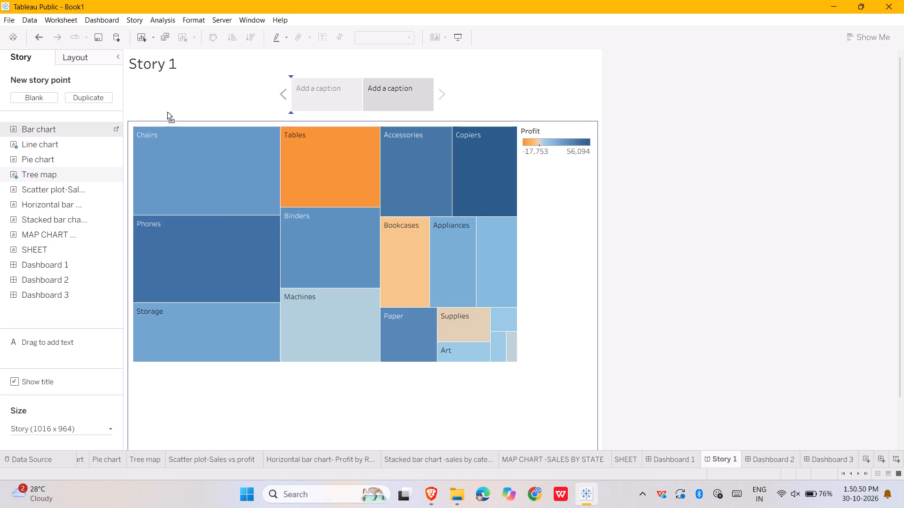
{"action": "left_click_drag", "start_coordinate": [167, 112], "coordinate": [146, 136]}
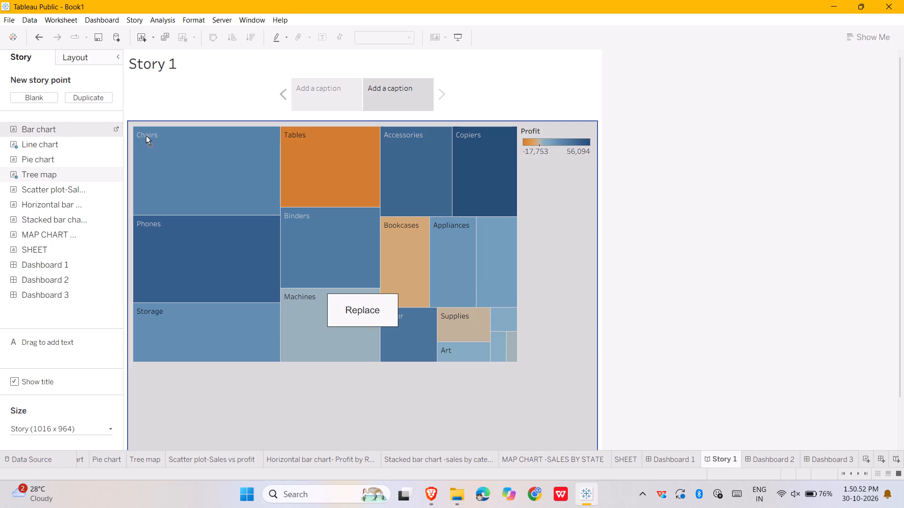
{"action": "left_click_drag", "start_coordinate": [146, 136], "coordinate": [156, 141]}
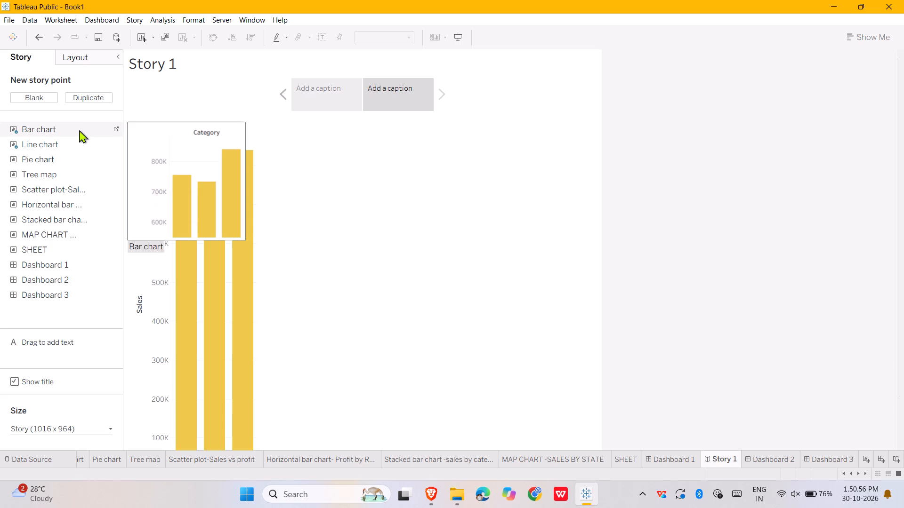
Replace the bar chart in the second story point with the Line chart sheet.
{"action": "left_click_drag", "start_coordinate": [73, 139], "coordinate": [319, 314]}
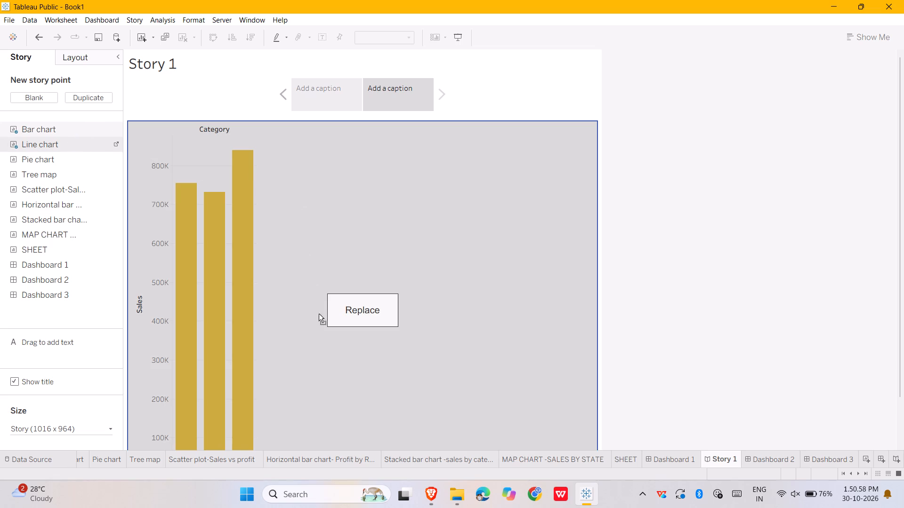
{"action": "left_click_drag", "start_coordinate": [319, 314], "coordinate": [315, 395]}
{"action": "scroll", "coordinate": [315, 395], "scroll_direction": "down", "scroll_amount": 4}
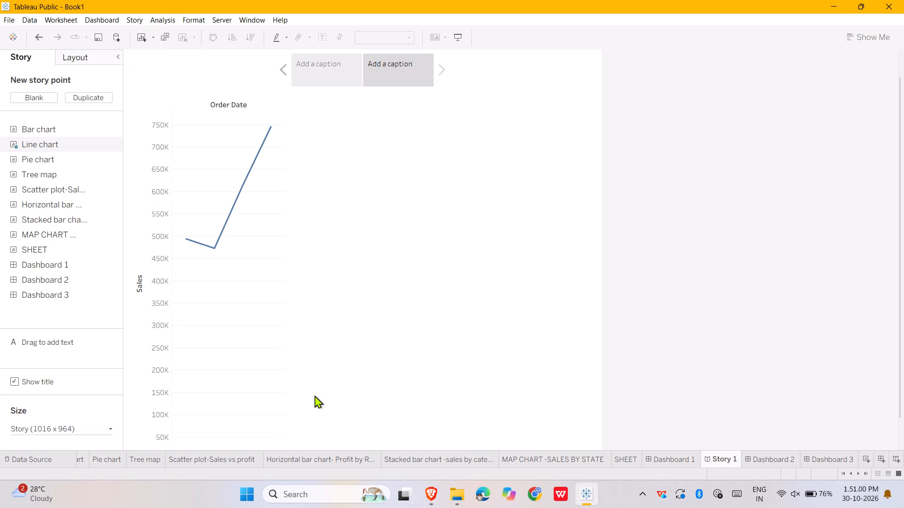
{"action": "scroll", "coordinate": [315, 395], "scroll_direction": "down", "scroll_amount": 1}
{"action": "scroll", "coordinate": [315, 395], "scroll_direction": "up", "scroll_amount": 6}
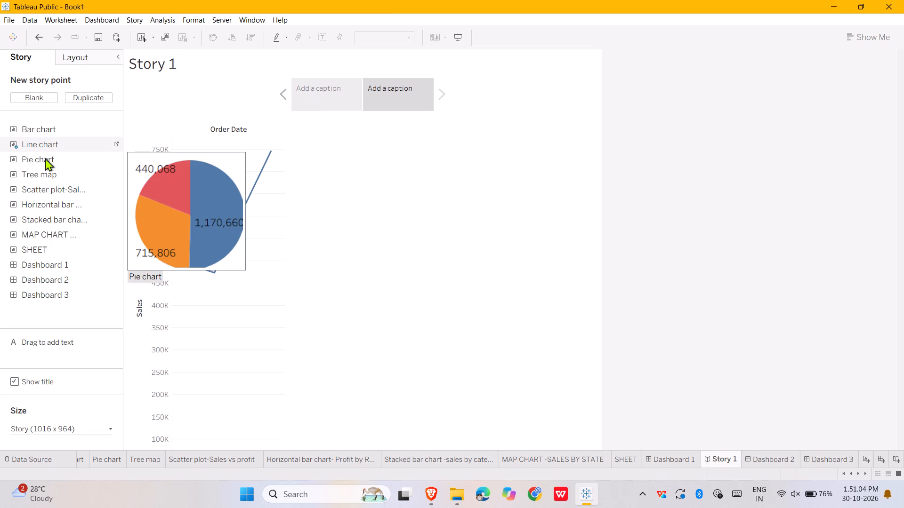
Replace the line chart in the second story point with the Pie chart sheet.
{"action": "left_click_drag", "start_coordinate": [45, 158], "coordinate": [358, 317]}
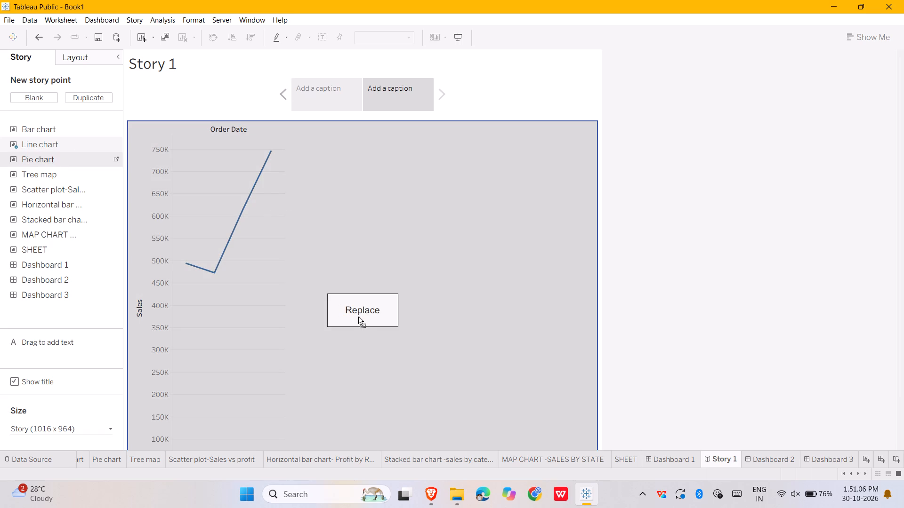
{"action": "left_click_drag", "start_coordinate": [358, 317], "coordinate": [166, 268]}
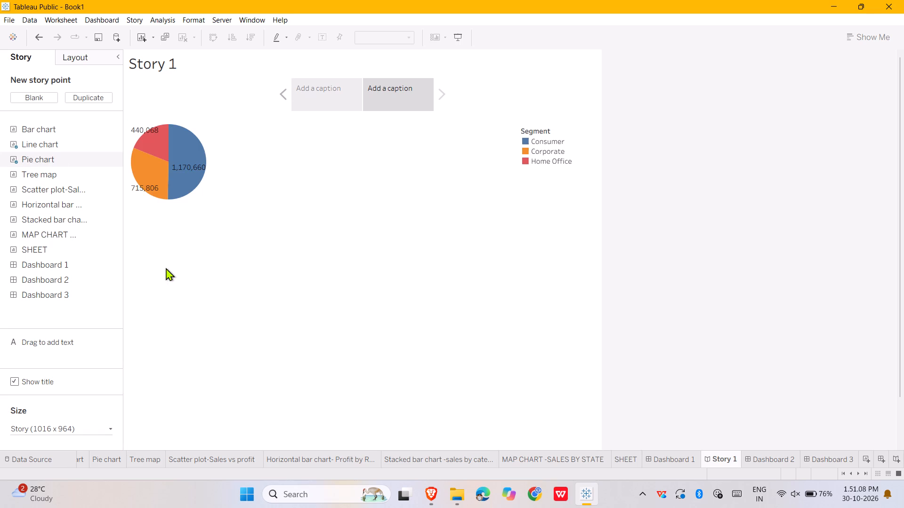
Add a third story point showing the Bar chart sheet and a fourth showing the Tree map sheet.
{"action": "left_click", "coordinate": [60, 172]}
{"action": "left_click", "coordinate": [22, 130]}
{"action": "double_click", "coordinate": [22, 130]}
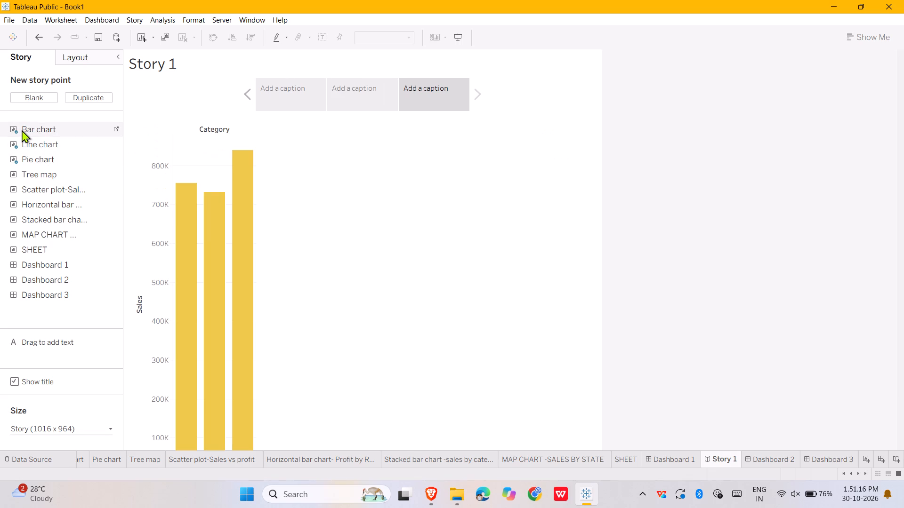
{"action": "double_click", "coordinate": [12, 176]}
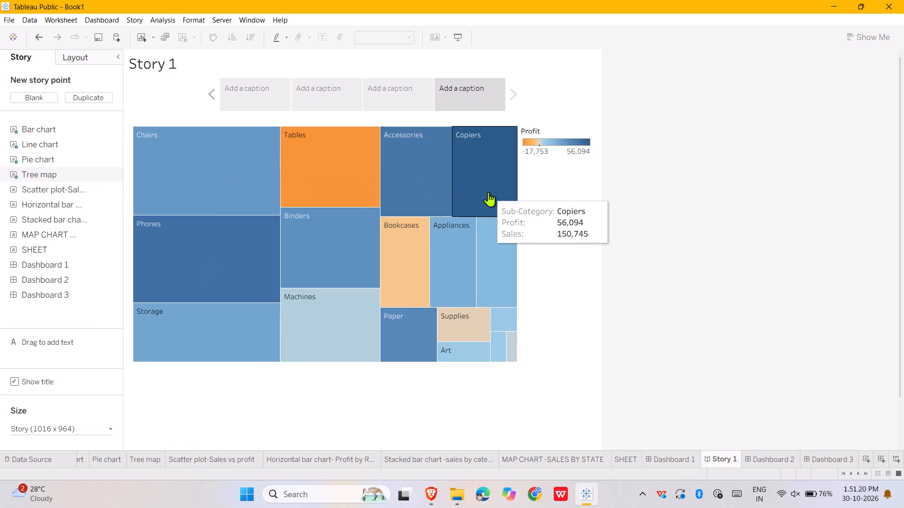
Step forward and back through the four story points to review the chart in each one.
{"action": "left_click", "coordinate": [264, 93]}
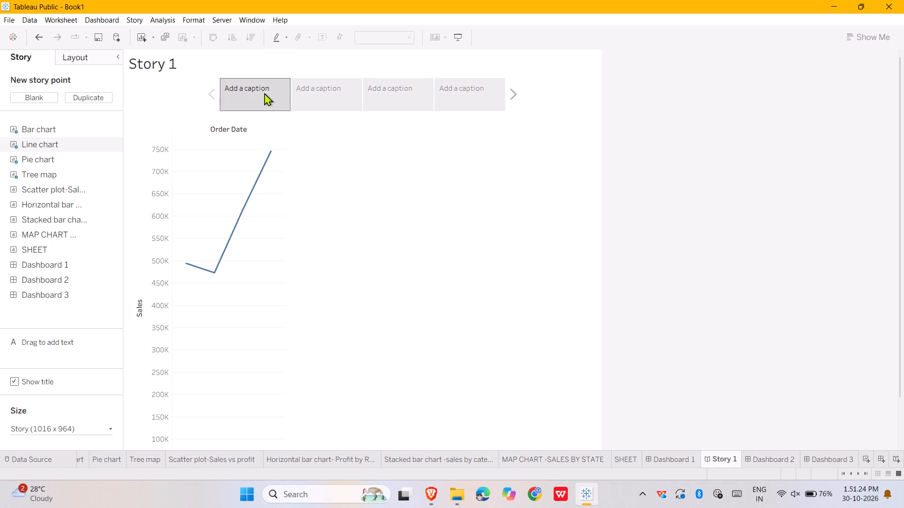
{"action": "left_click", "coordinate": [328, 93]}
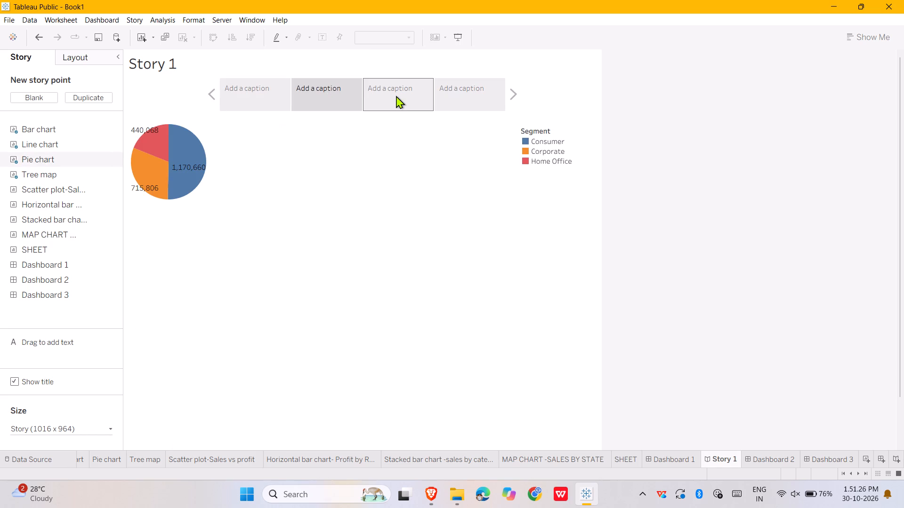
{"action": "left_click", "coordinate": [396, 95]}
{"action": "left_click", "coordinate": [451, 94]}
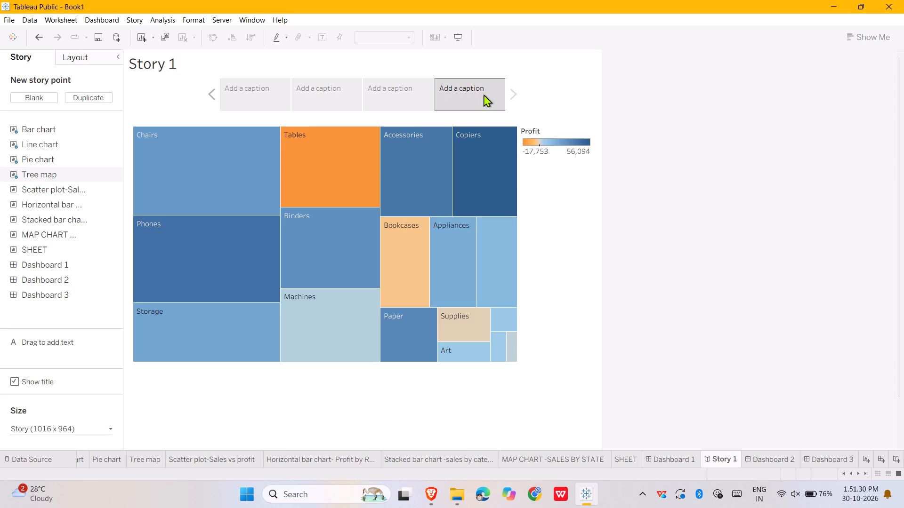
{"action": "left_click", "coordinate": [512, 93]}
{"action": "left_click", "coordinate": [208, 92]}
{"action": "left_click", "coordinate": [208, 92]}
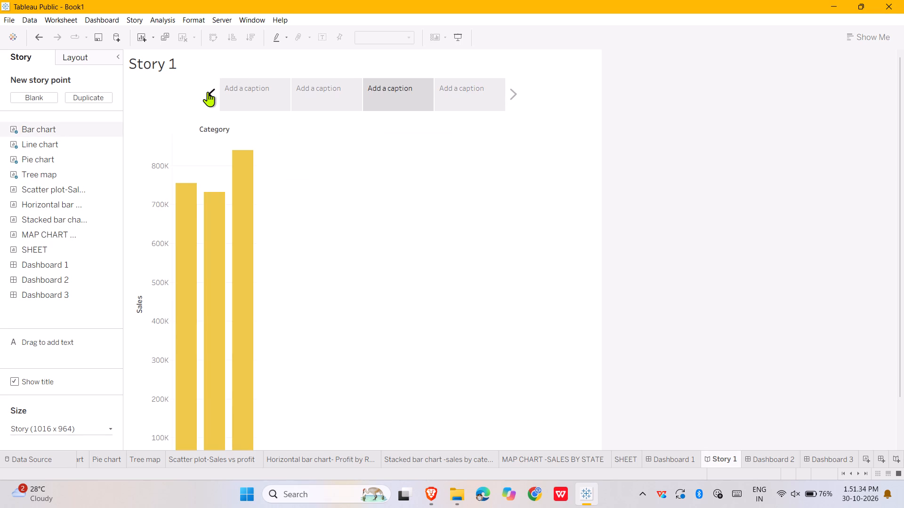
{"action": "left_click", "coordinate": [208, 92]}
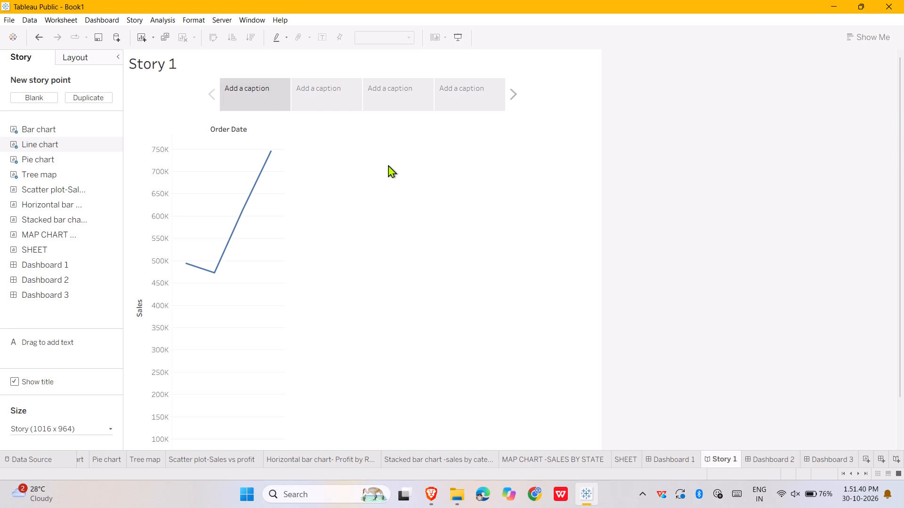
Save the workbook as Book1, a Tableau Workbook (*.twb), in the ipl dataset folder on the Desktop.
{"action": "left_click", "coordinate": [6, 22]}
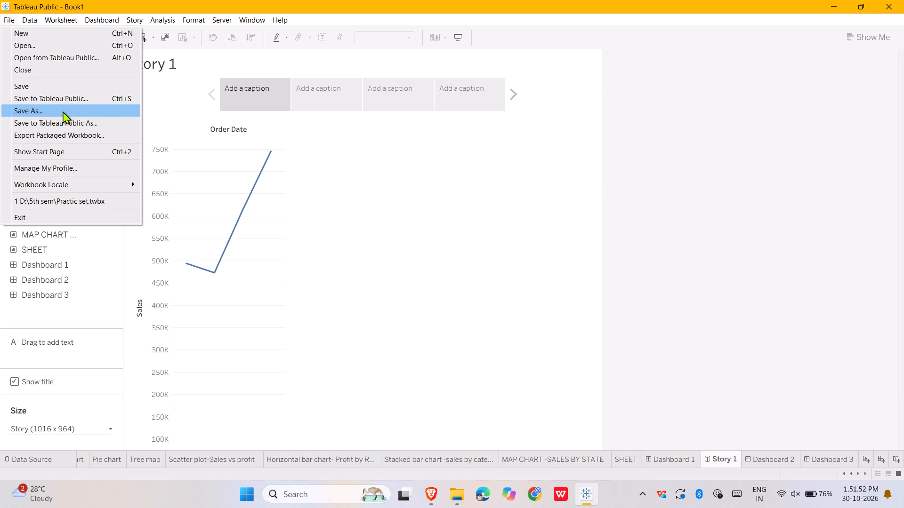
{"action": "left_click", "coordinate": [63, 111]}
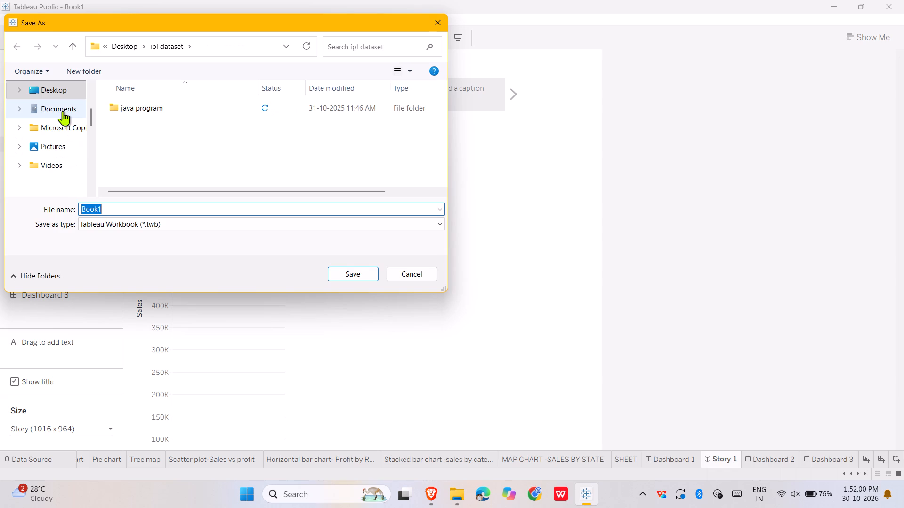
{"action": "left_click", "coordinate": [346, 271]}
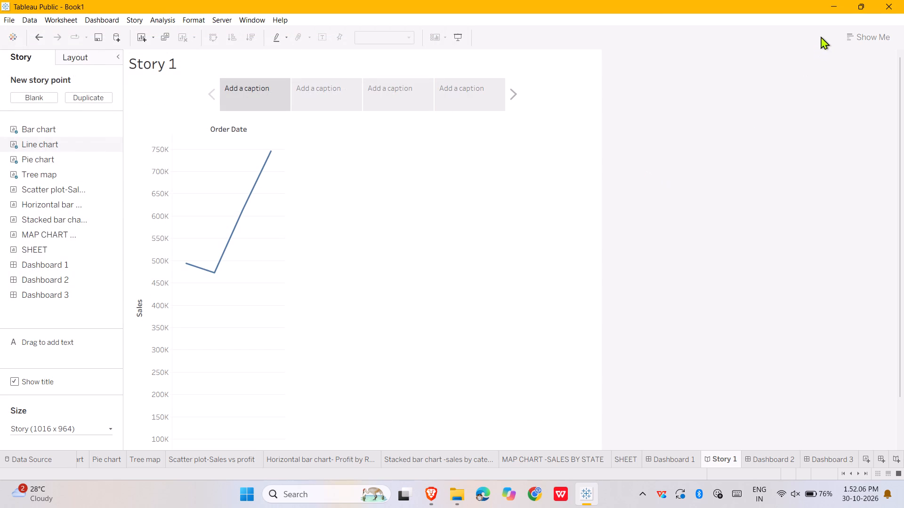
Minimize the Tableau Public window.
{"action": "left_click", "coordinate": [834, 8]}
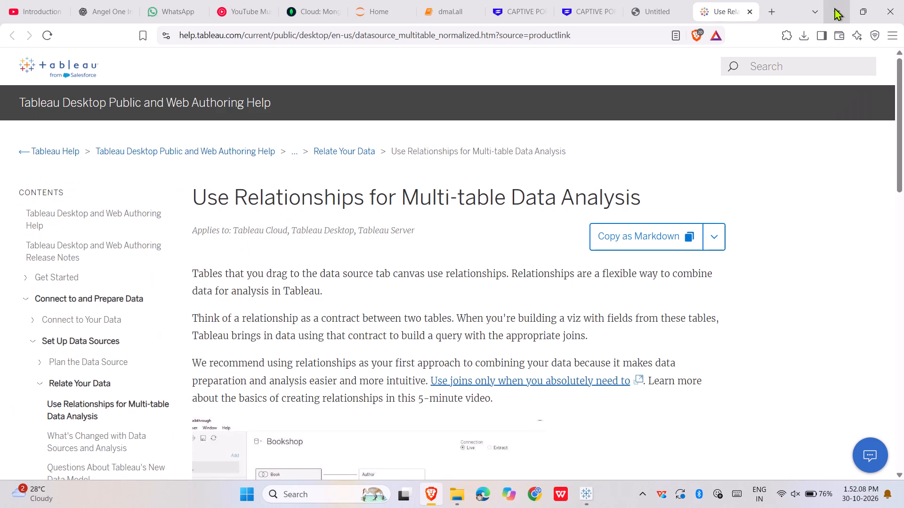
Minimize the browser, switch to File Explorer and look through the Desktop folder for the saved workbook.
{"action": "left_click", "coordinate": [834, 8]}
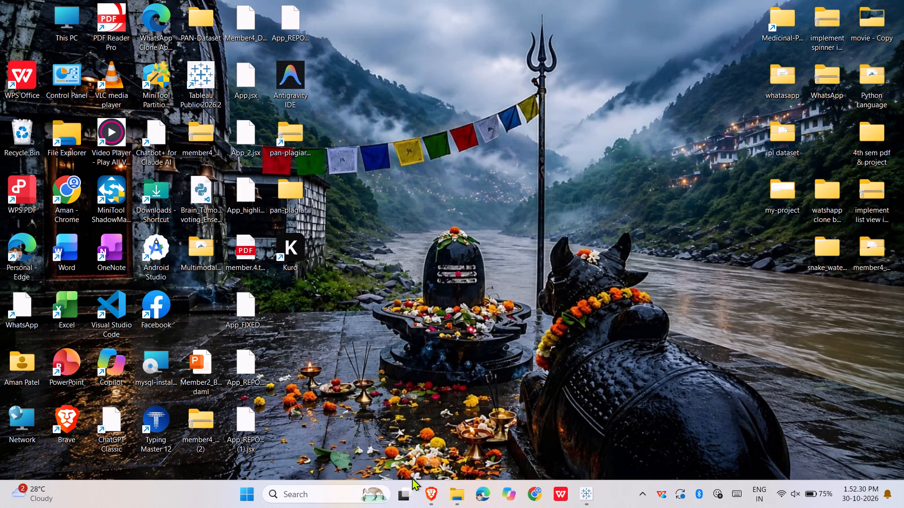
{"action": "left_click", "coordinate": [454, 490]}
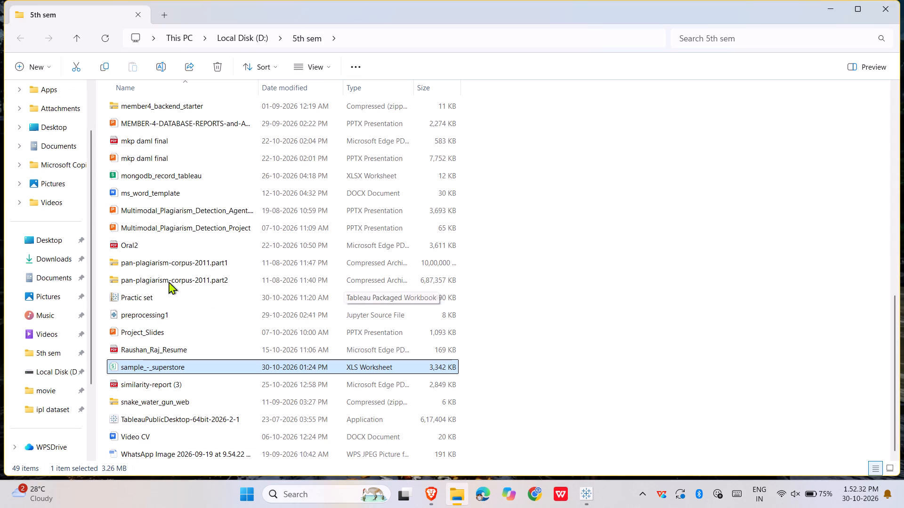
{"action": "left_click", "coordinate": [56, 122]}
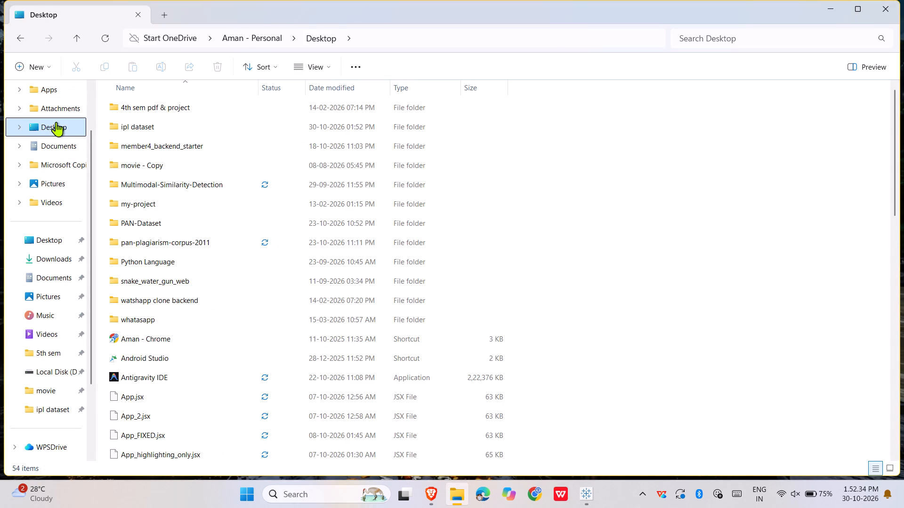
{"action": "scroll", "coordinate": [239, 181], "scroll_direction": "down", "scroll_amount": 7}
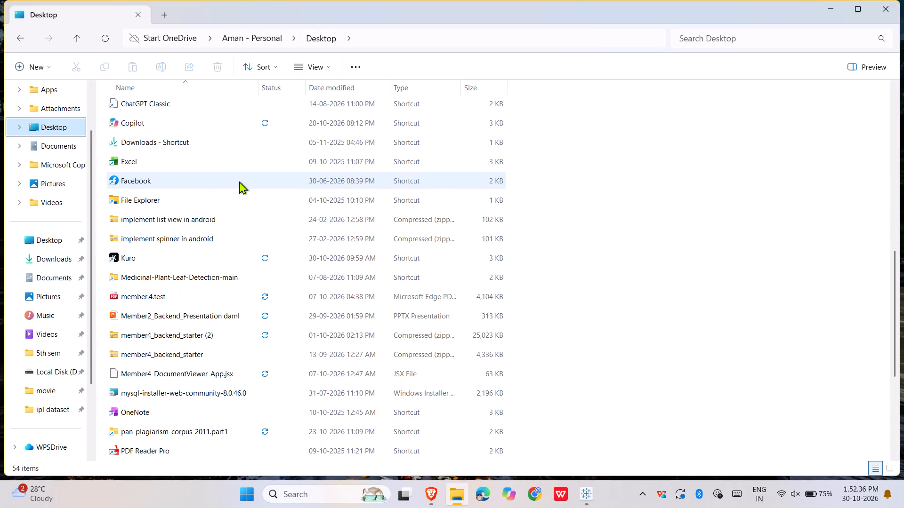
{"action": "scroll", "coordinate": [239, 181], "scroll_direction": "down", "scroll_amount": 14}
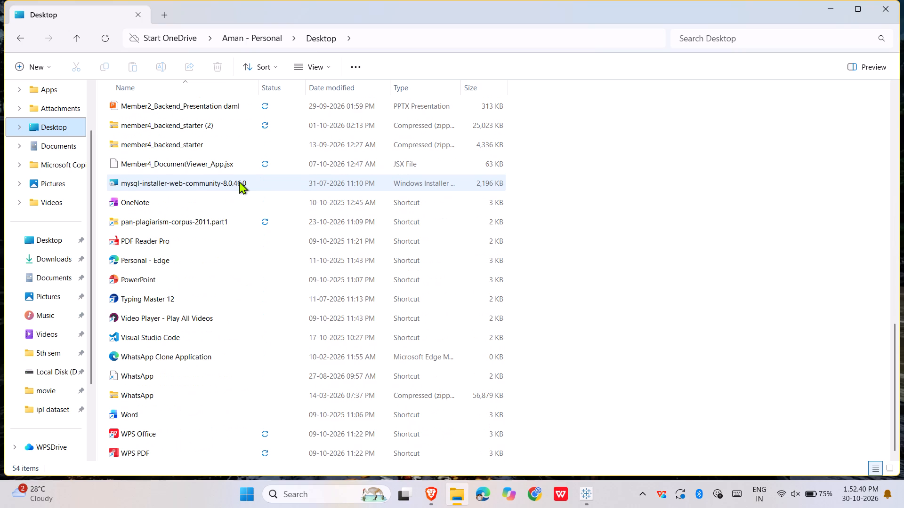
{"action": "scroll", "coordinate": [239, 181], "scroll_direction": "up", "scroll_amount": 2}
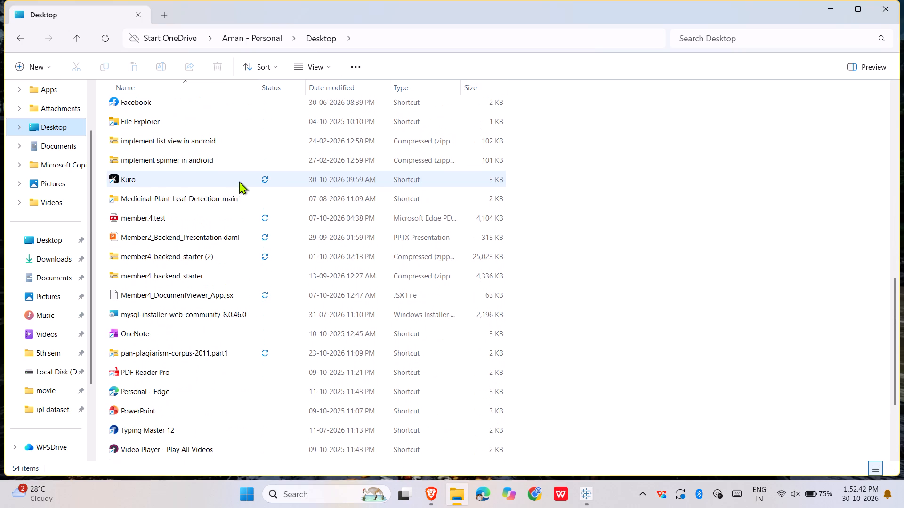
{"action": "scroll", "coordinate": [239, 181], "scroll_direction": "up", "scroll_amount": 12}
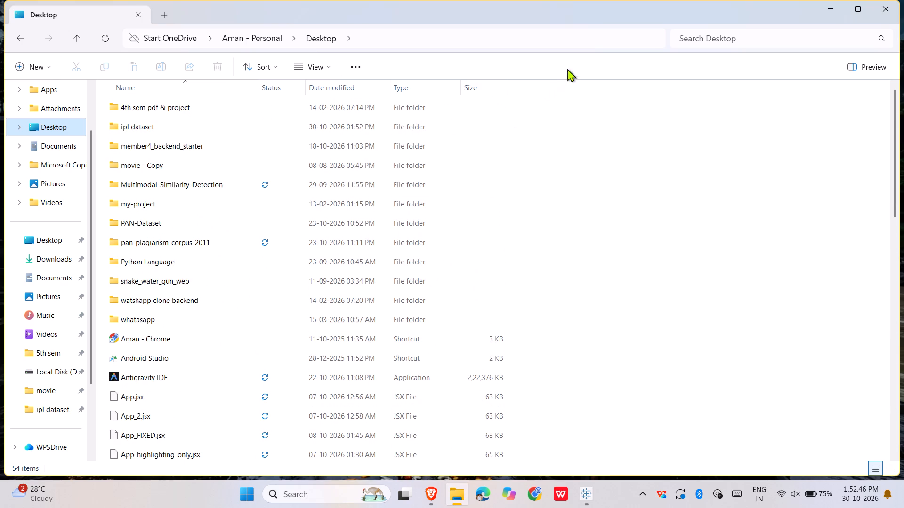
Search the Desktop folder for "BOOK".
{"action": "left_click", "coordinate": [728, 40]}
{"action": "key", "text": "b"}
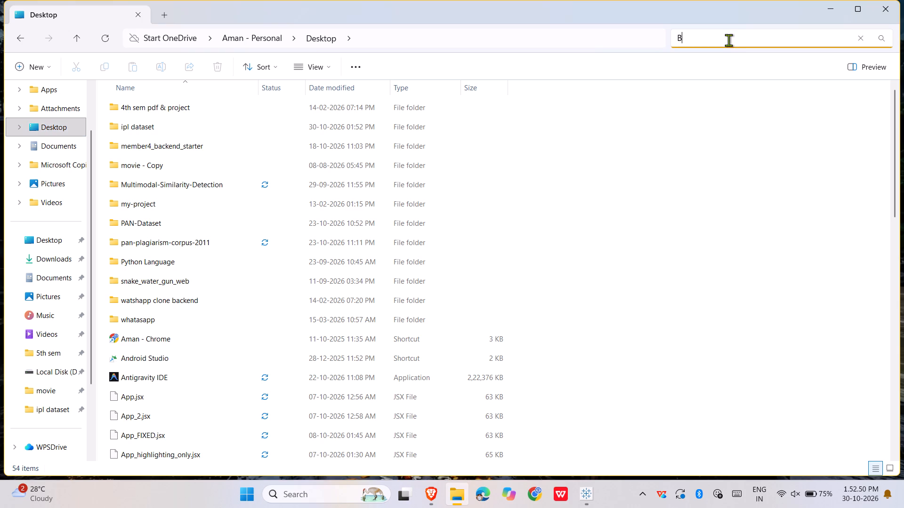
{"action": "type", "text": "OO"}
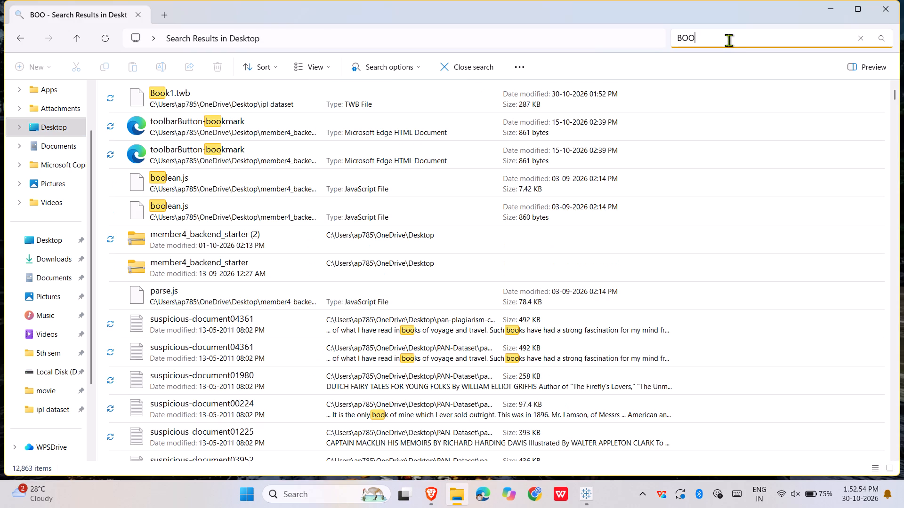
{"action": "key", "text": "k"}
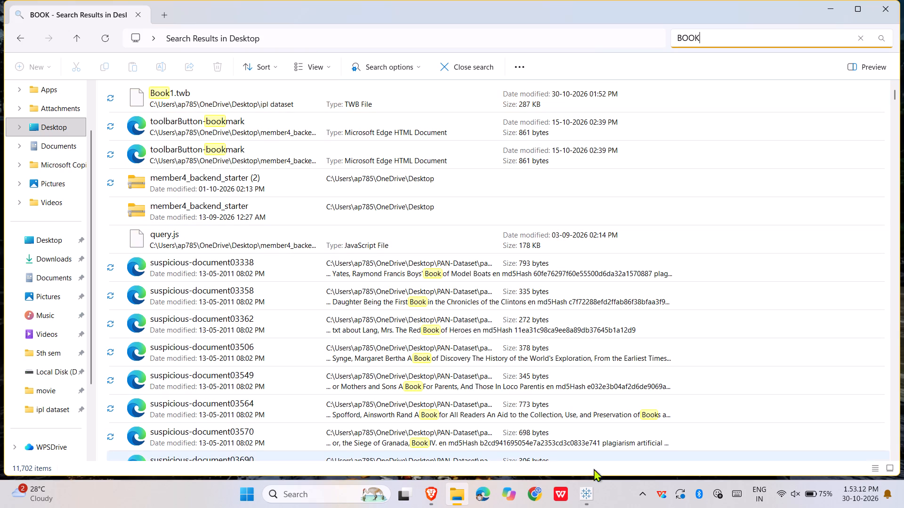
Switch back to the Book1 workbook in Tableau Public and review Dashboards 1, 2 and 3, the MAP CHART -SALES BY STATE sheet and SHEET.
{"action": "left_click", "coordinate": [592, 432]}
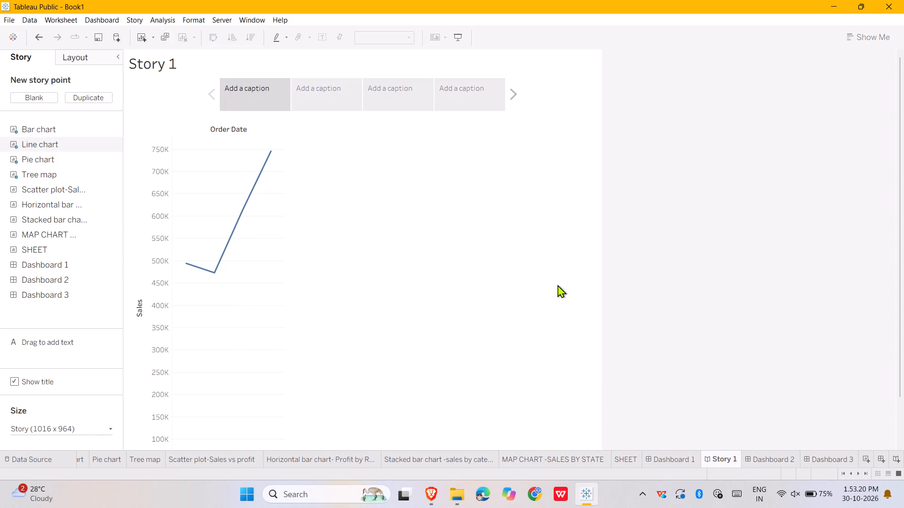
{"action": "left_click_drag", "start_coordinate": [671, 455], "coordinate": [632, 445]}
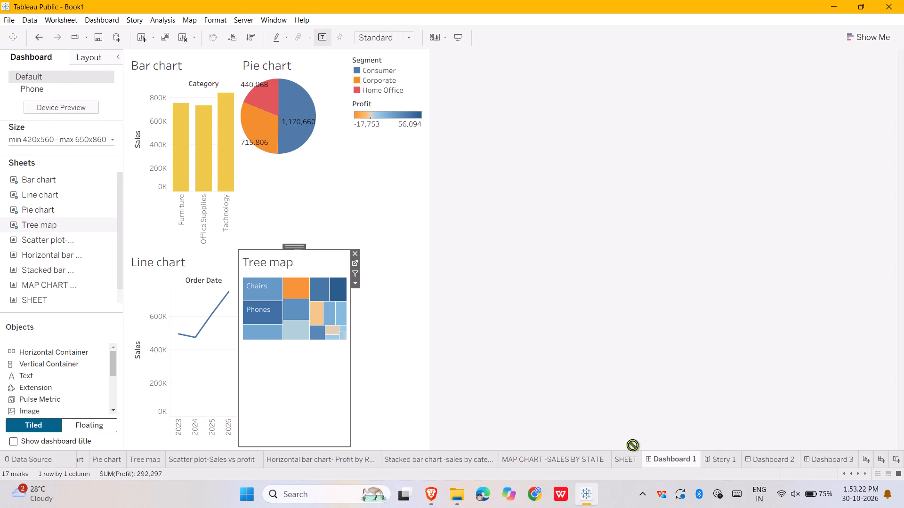
{"action": "left_click_drag", "start_coordinate": [632, 445], "coordinate": [657, 433]}
{"action": "left_click_drag", "start_coordinate": [657, 433], "coordinate": [677, 462]}
{"action": "left_click", "coordinate": [760, 457]}
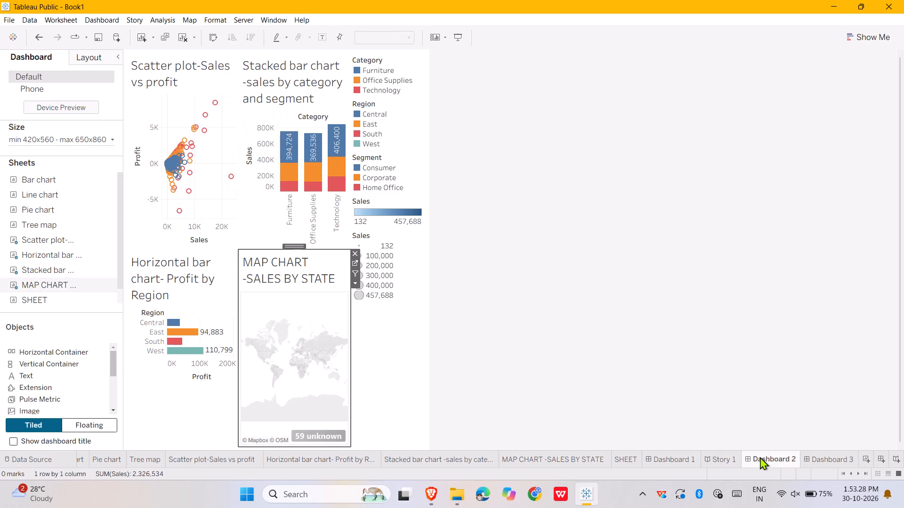
{"action": "left_click", "coordinate": [820, 456]}
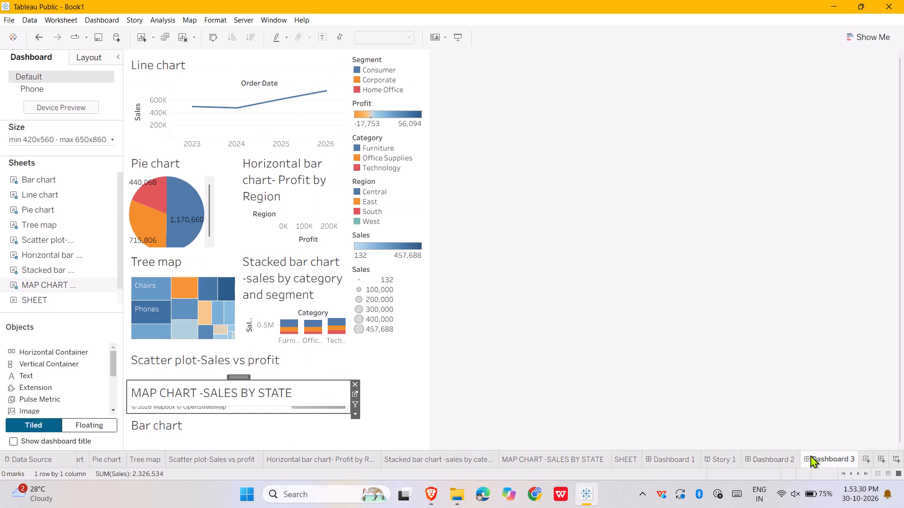
{"action": "left_click", "coordinate": [565, 456]}
{"action": "left_click", "coordinate": [625, 461]}
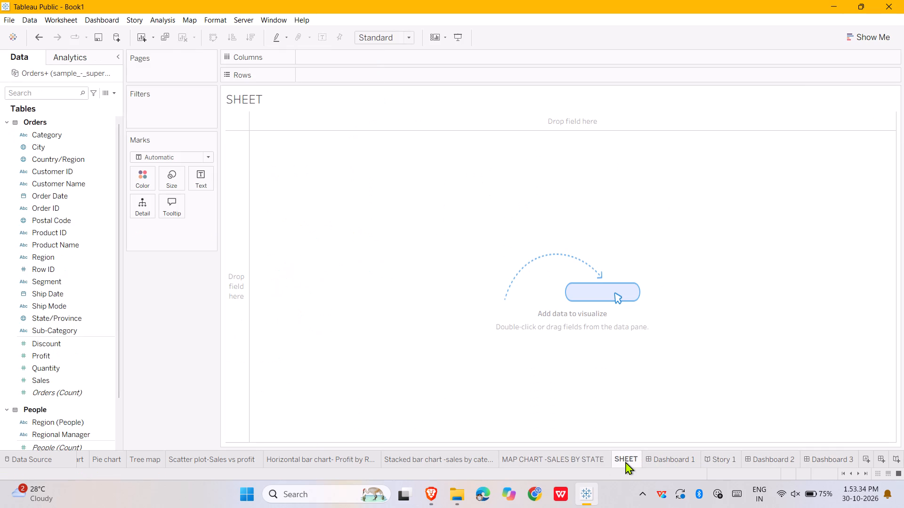
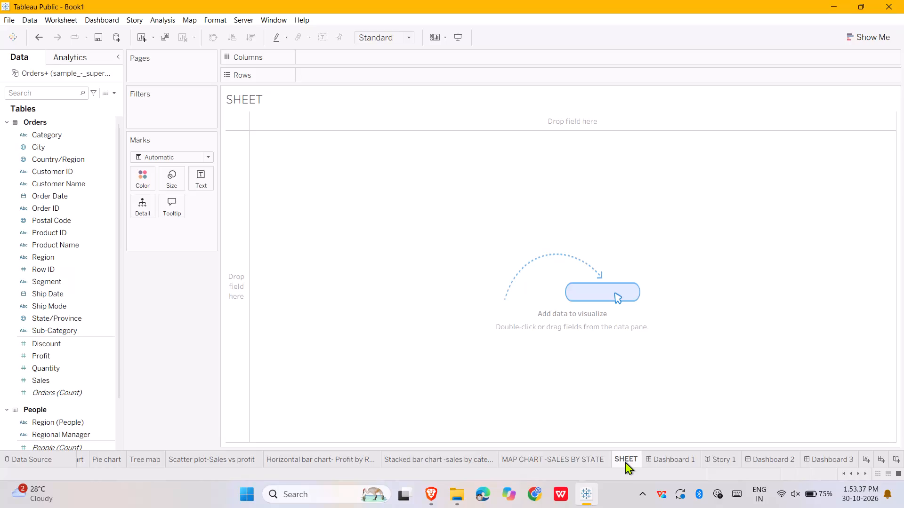
Open Story 1 and add the Tree map sheet as a new fifth story point.
{"action": "left_click", "coordinate": [718, 459]}
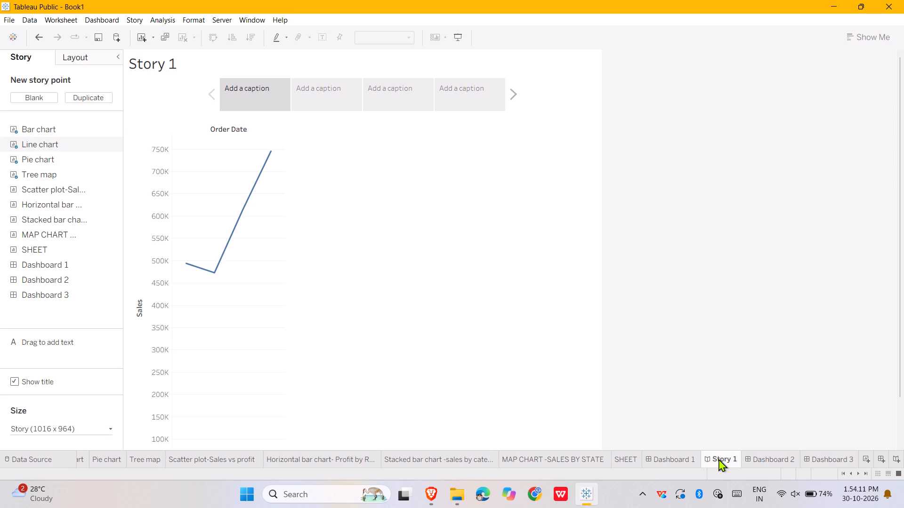
{"action": "left_click", "coordinate": [718, 459]}
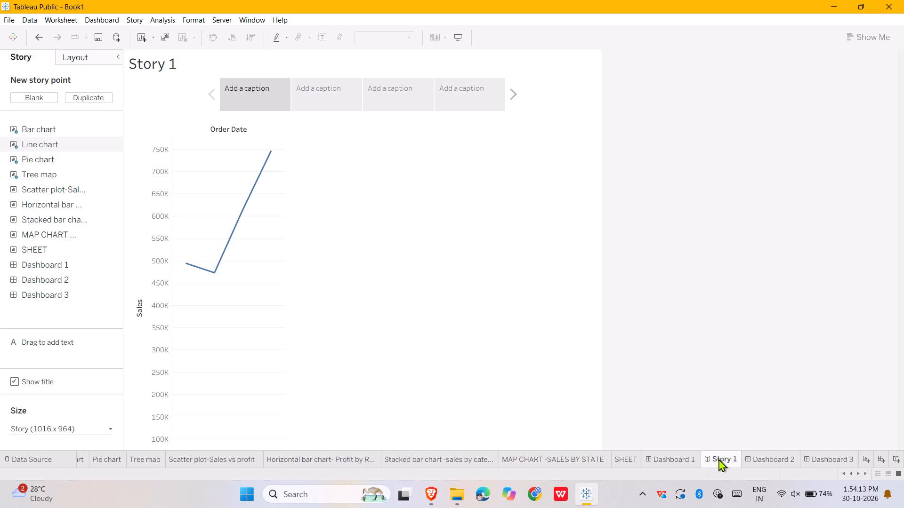
{"action": "left_click", "coordinate": [718, 459]}
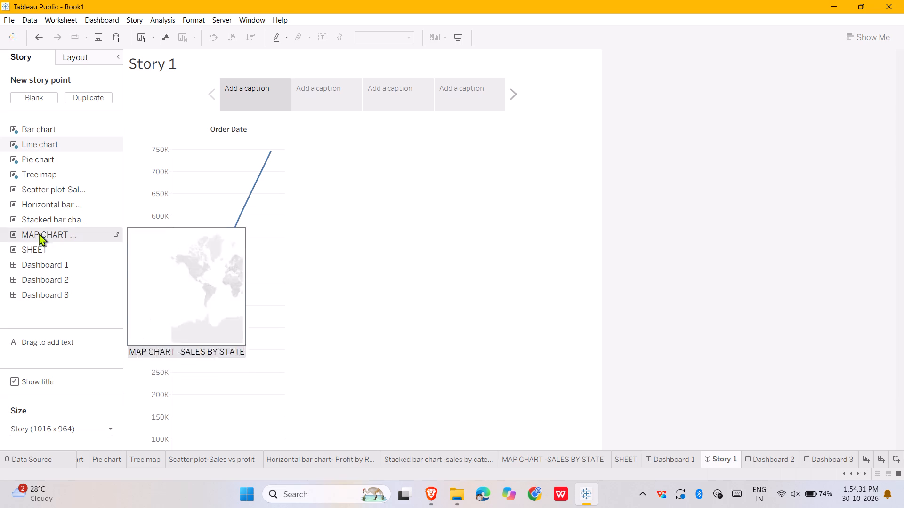
{"action": "left_click", "coordinate": [14, 177]}
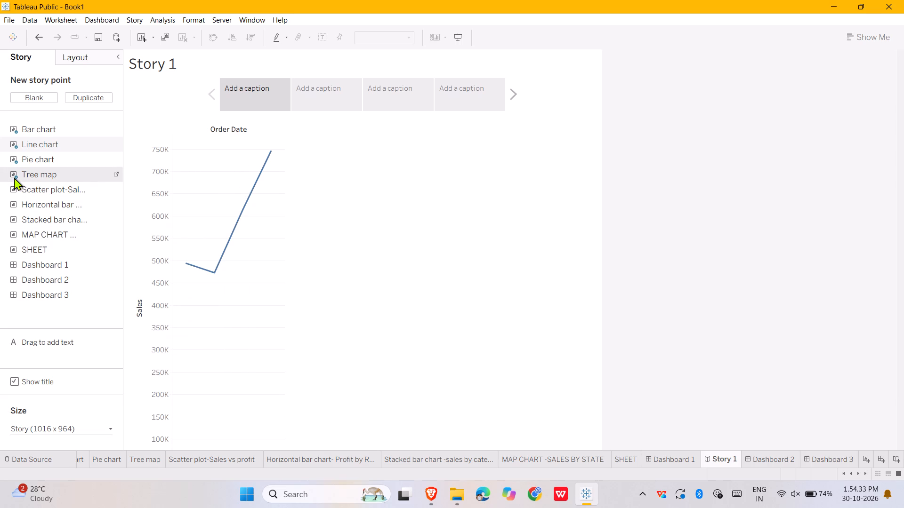
{"action": "double_click", "coordinate": [14, 177]}
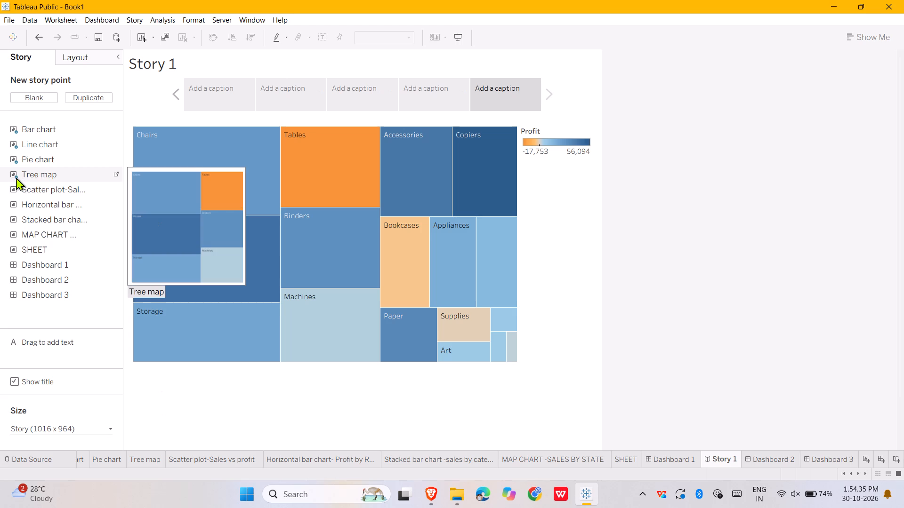
{"action": "left_click", "coordinate": [16, 177]}
{"action": "right_click", "coordinate": [16, 177]}
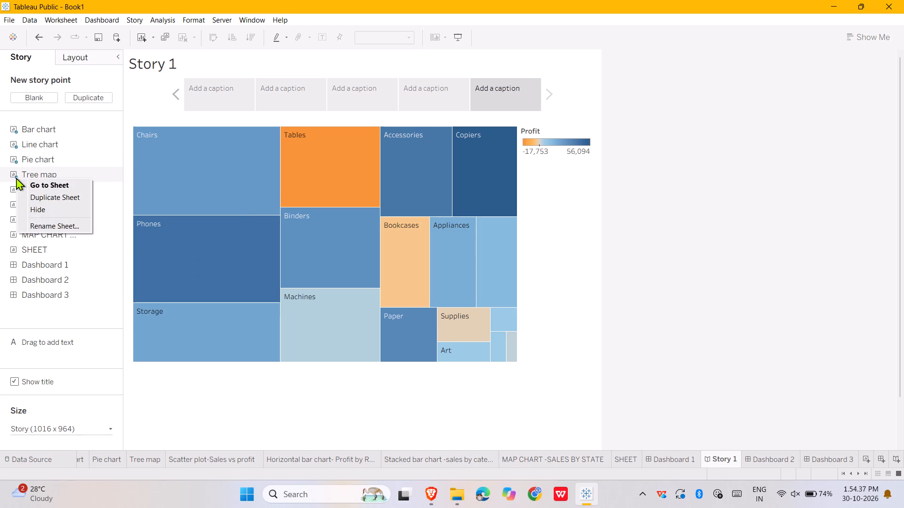
{"action": "left_click", "coordinate": [16, 177]}
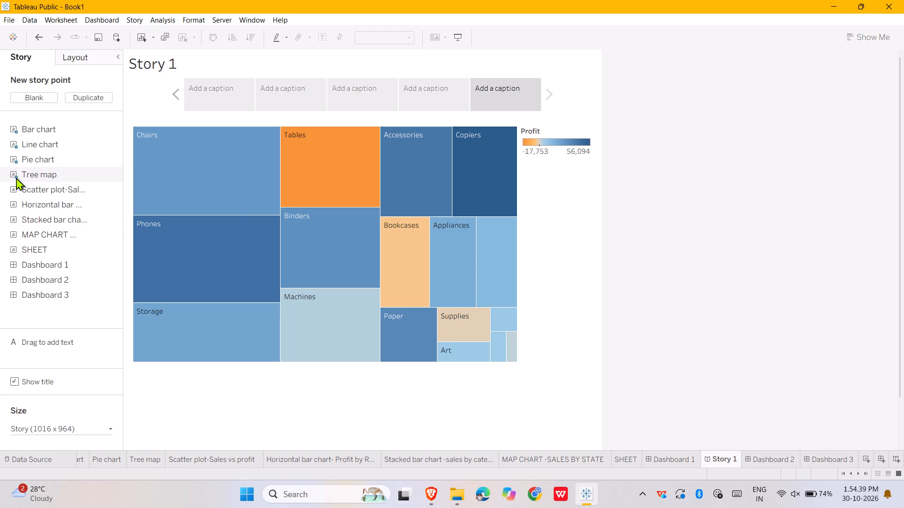
{"action": "left_click", "coordinate": [16, 177]}
Place Dashboard 1 in the fifth story point in place of the tree map.
{"action": "left_click_drag", "start_coordinate": [46, 266], "coordinate": [171, 266]}
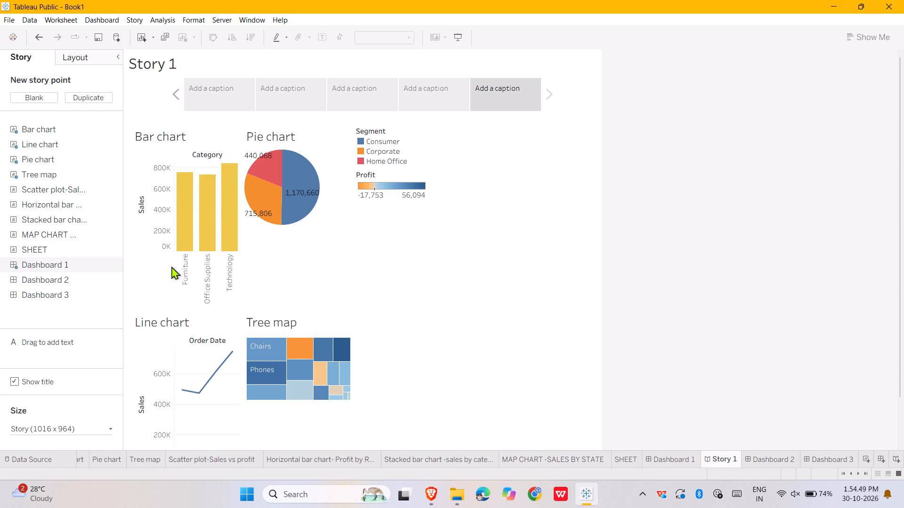
Start the caption of the Dashboard 1 story point with the text PR.
{"action": "right_click", "coordinate": [520, 95]}
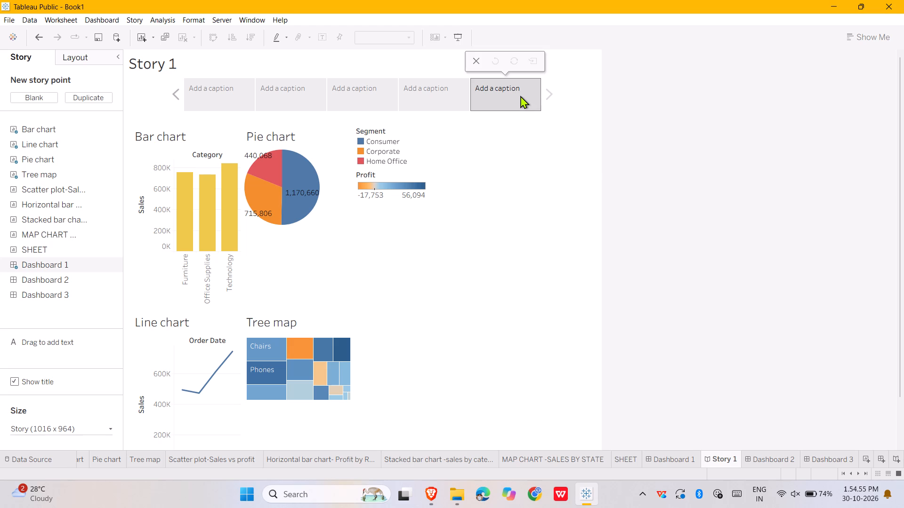
{"action": "left_click", "coordinate": [500, 92]}
{"action": "type", "text": "PR"}
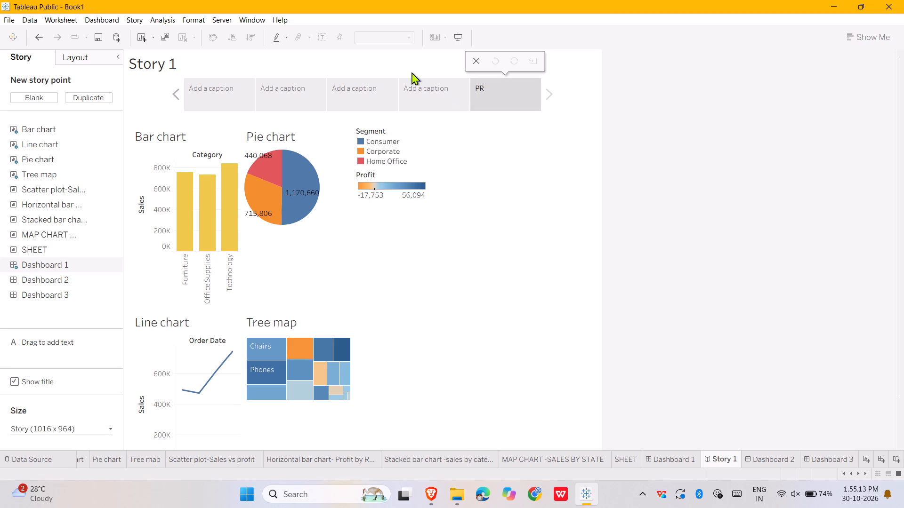
Delete the four uncaptioned story points from Story 1, keeping only the one that shows Dashboard 1.
{"action": "right_click", "coordinate": [431, 95]}
{"action": "left_click", "coordinate": [431, 95]}
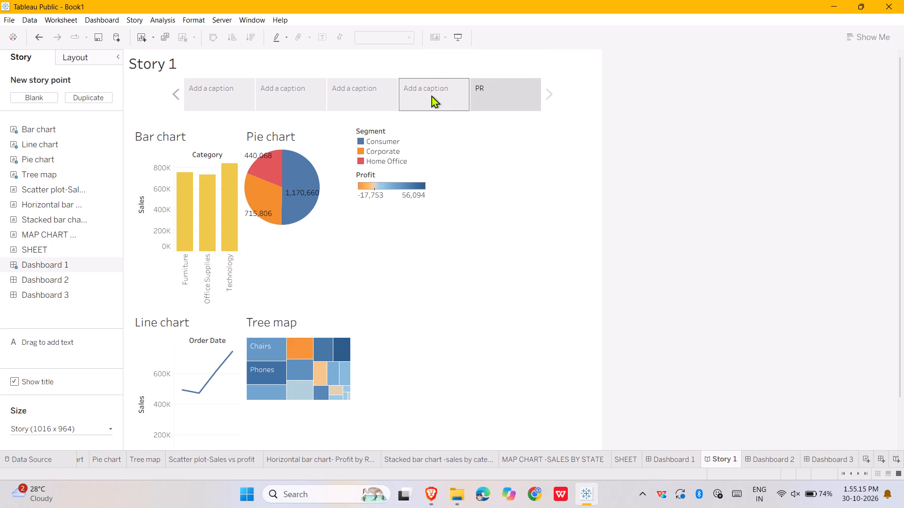
{"action": "right_click", "coordinate": [421, 94]}
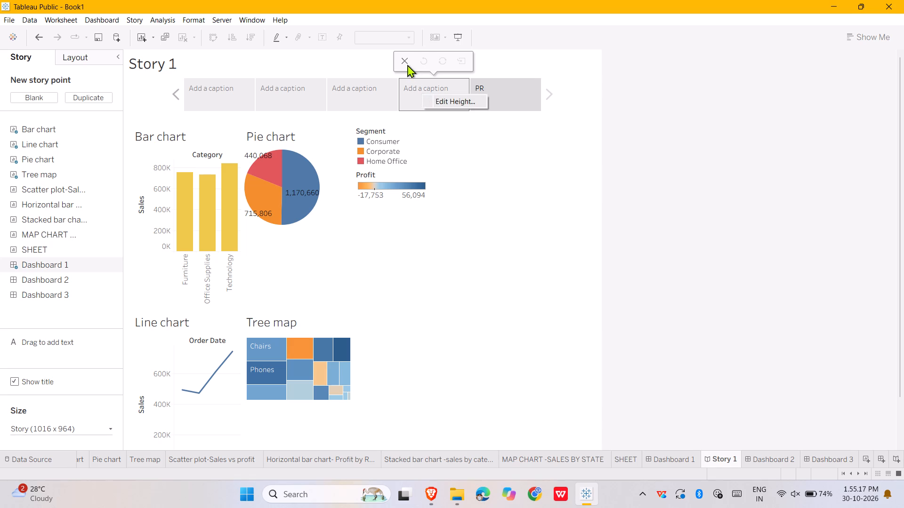
{"action": "left_click", "coordinate": [406, 65]}
{"action": "right_click", "coordinate": [398, 84]}
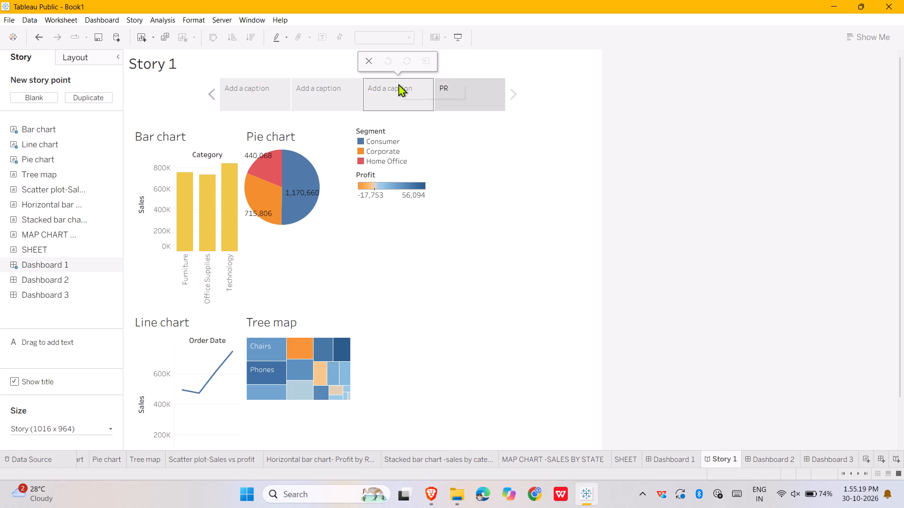
{"action": "left_click", "coordinate": [366, 58]}
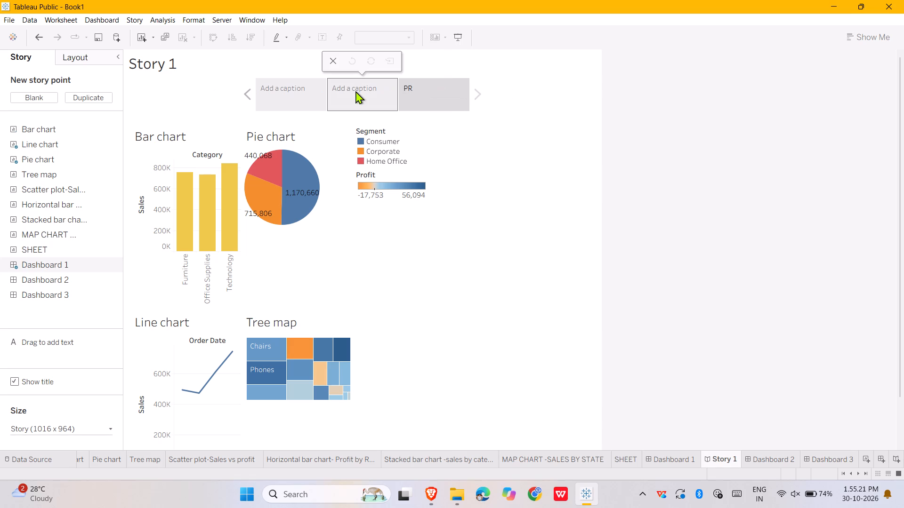
{"action": "right_click", "coordinate": [355, 91]}
{"action": "left_click", "coordinate": [334, 63]}
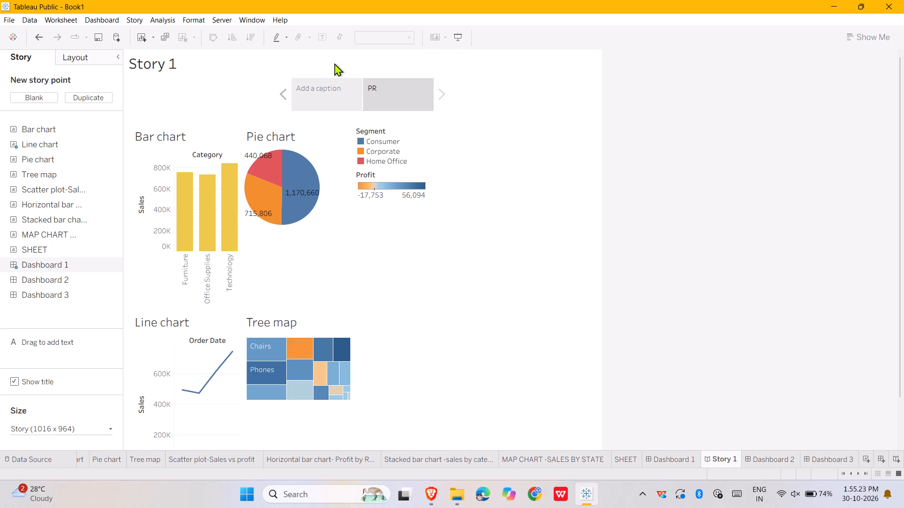
{"action": "right_click", "coordinate": [323, 83]}
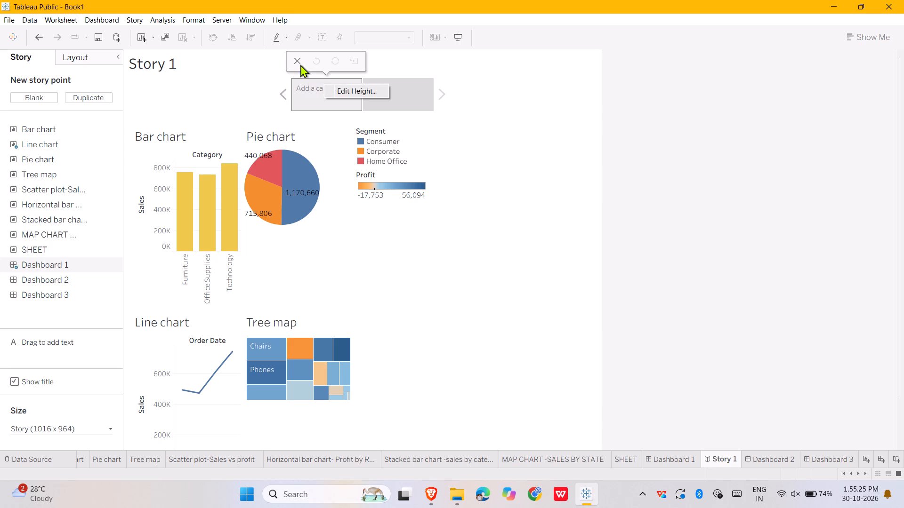
{"action": "left_click", "coordinate": [298, 62]}
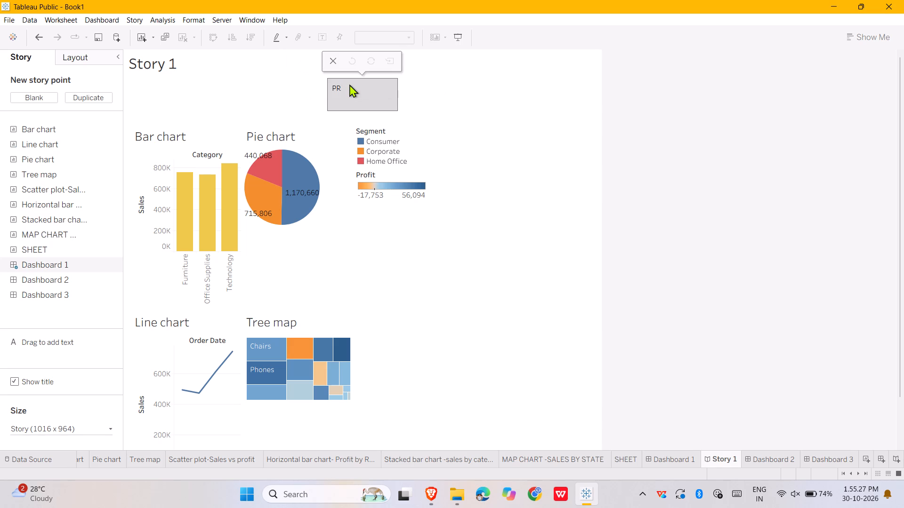
Complete the remaining story point's caption as PROJECT STORY 1.
{"action": "left_click", "coordinate": [349, 84]}
{"action": "type", "text": "OJECT STO"}
{"action": "type", "text": "RY"}
{"action": "key", "text": "space"}
{"action": "key", "text": "1"}
{"action": "key", "text": "Return"}
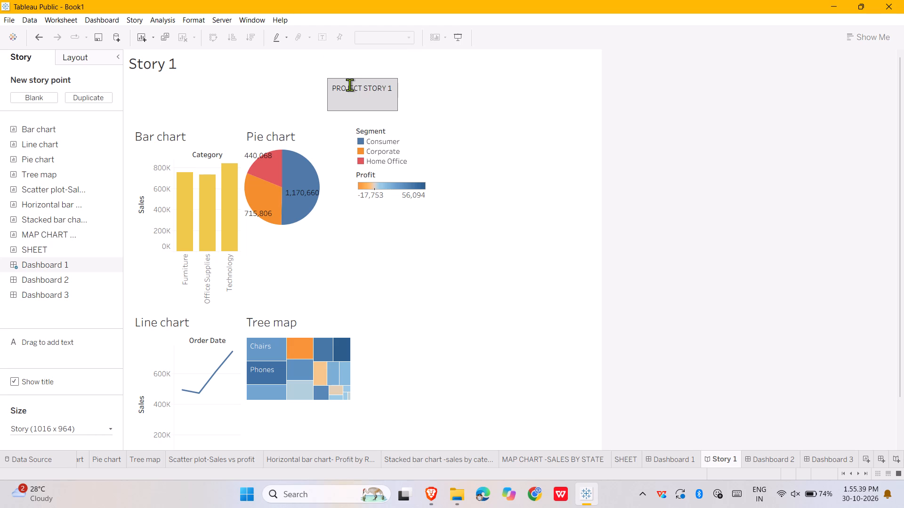
{"action": "left_click", "coordinate": [496, 271]}
Reorder the workbook's sheets so Dashboard 1, Dashboard 2, Dashboard 3 and Story 1, in that order, come before SHEET.
{"action": "left_click", "coordinate": [677, 455]}
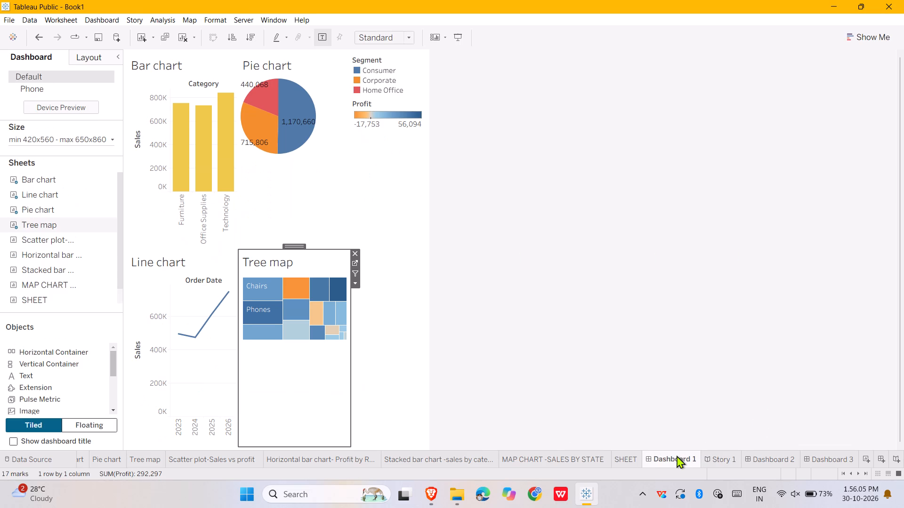
{"action": "left_click_drag", "start_coordinate": [677, 455], "coordinate": [636, 461]}
{"action": "left_click_drag", "start_coordinate": [636, 461], "coordinate": [613, 460]}
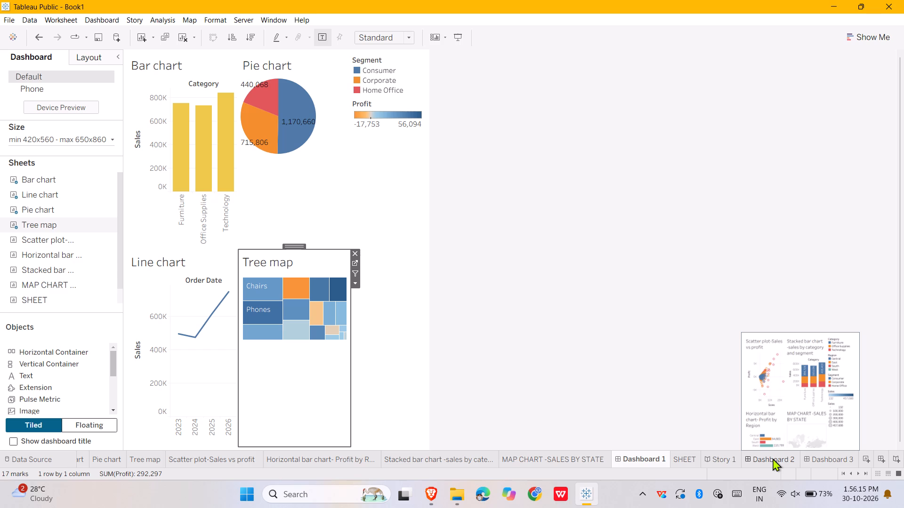
{"action": "left_click_drag", "start_coordinate": [773, 458], "coordinate": [708, 462]}
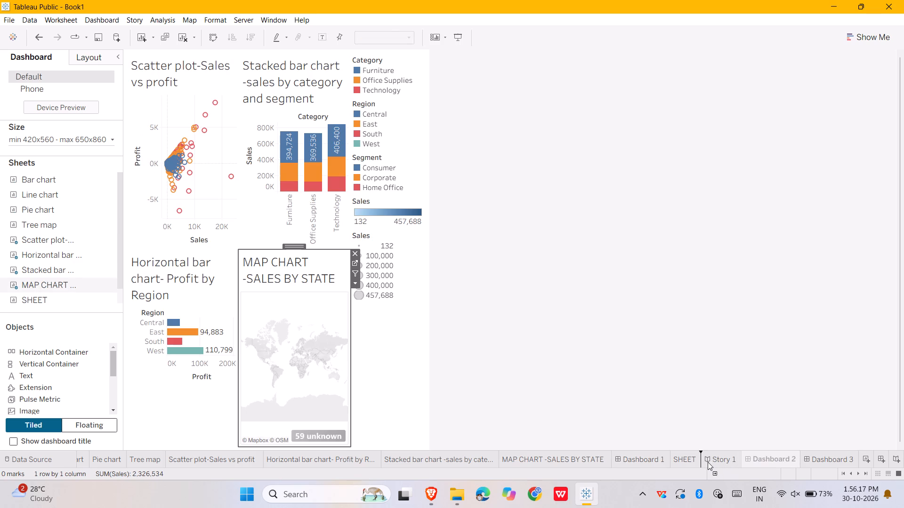
{"action": "left_click_drag", "start_coordinate": [708, 462], "coordinate": [675, 461]}
{"action": "left_click_drag", "start_coordinate": [675, 461], "coordinate": [675, 461]}
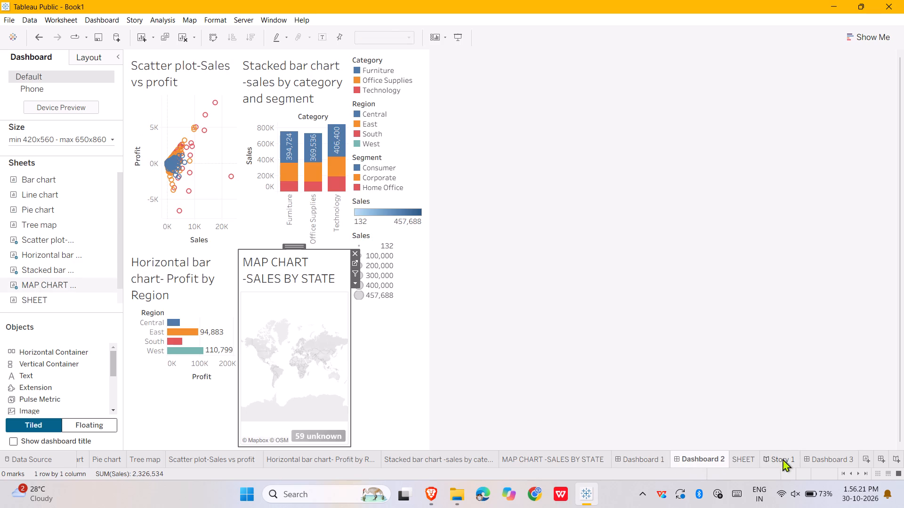
{"action": "left_click", "coordinate": [823, 461]}
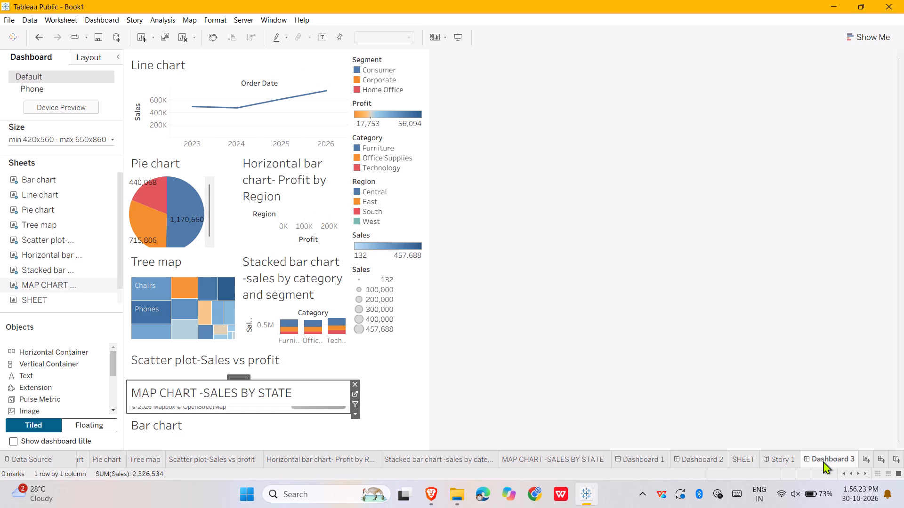
{"action": "left_click_drag", "start_coordinate": [823, 461], "coordinate": [746, 461]}
{"action": "left_click_drag", "start_coordinate": [746, 461], "coordinate": [737, 461]}
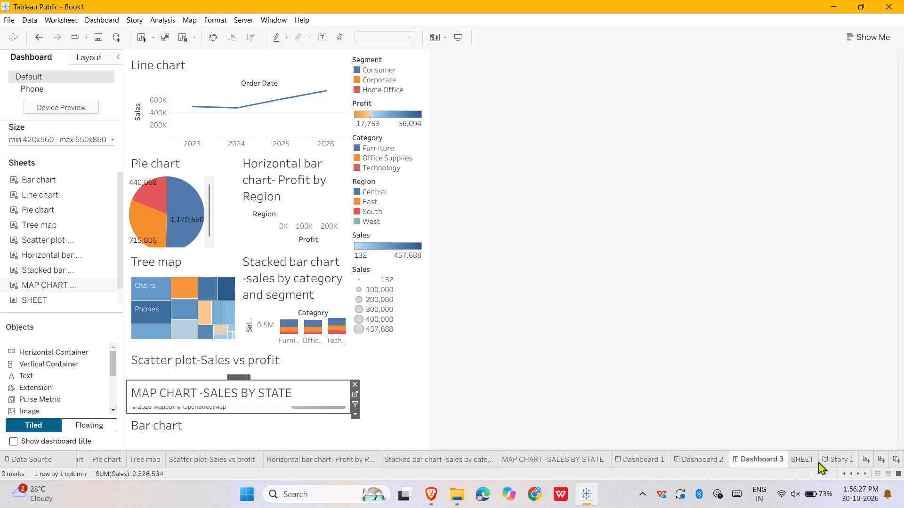
{"action": "left_click_drag", "start_coordinate": [832, 459], "coordinate": [815, 461]}
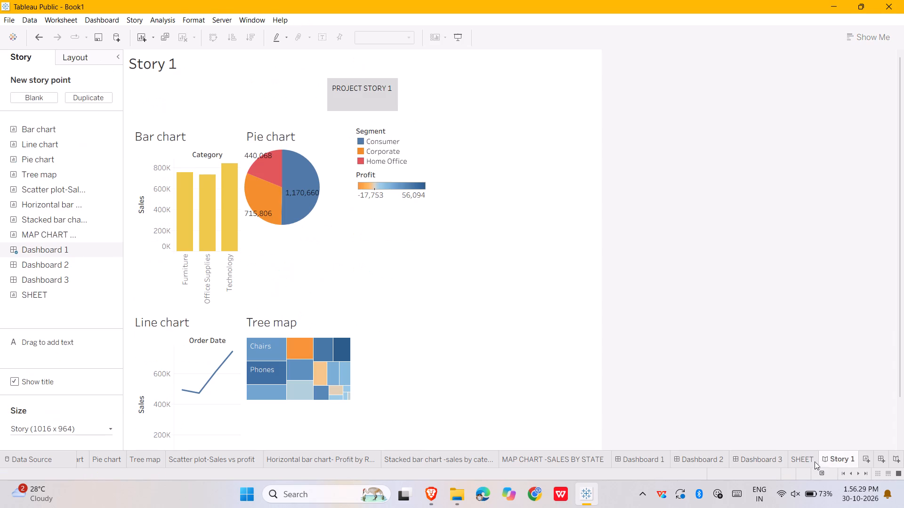
{"action": "left_click_drag", "start_coordinate": [815, 461], "coordinate": [793, 460]}
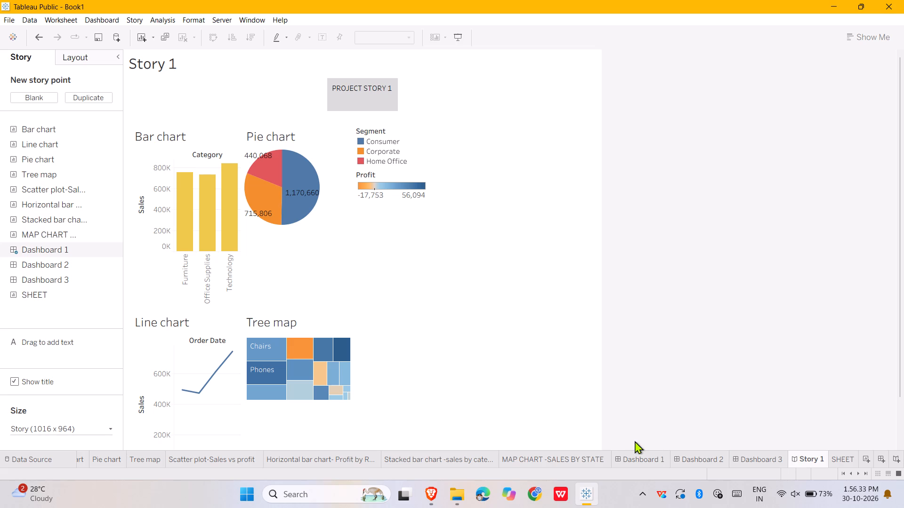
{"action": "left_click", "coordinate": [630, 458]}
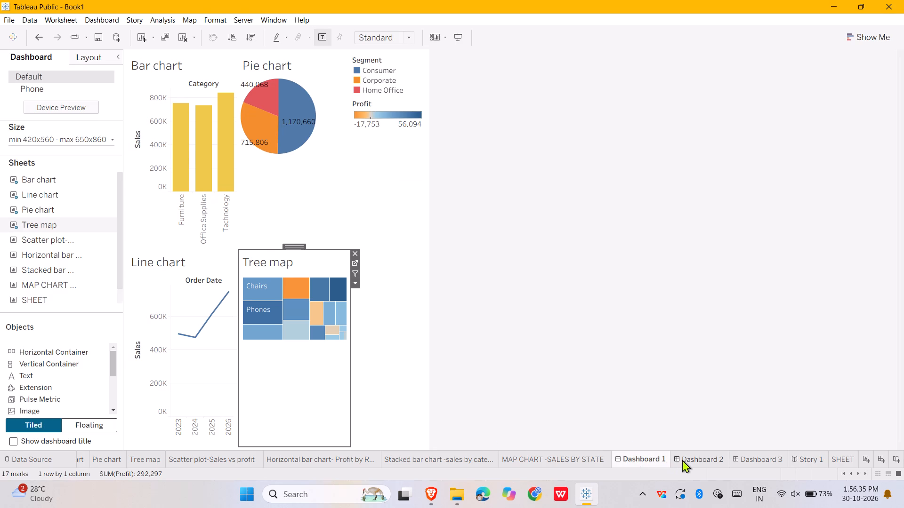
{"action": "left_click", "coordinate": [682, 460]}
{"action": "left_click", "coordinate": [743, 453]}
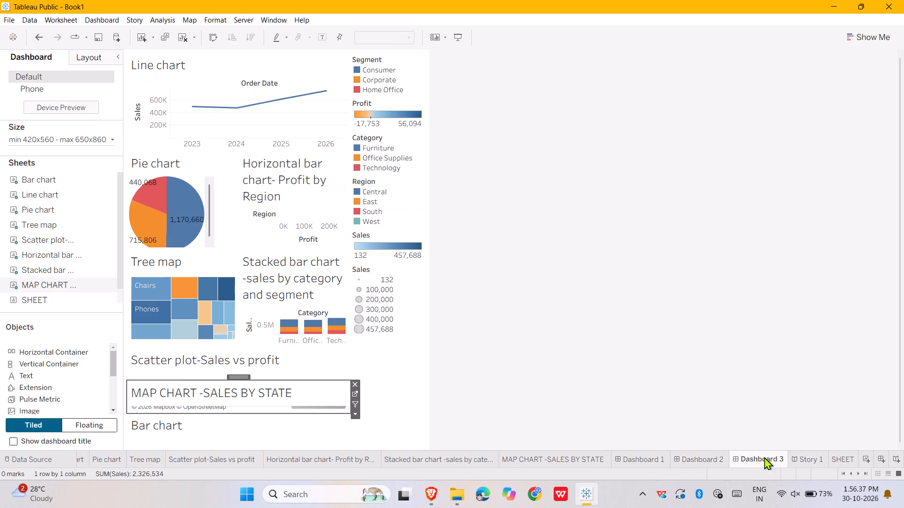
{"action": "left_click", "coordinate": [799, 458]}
Create a second story containing Dashboard 2 and caption its story point PROJECT STORY 2.
{"action": "scroll", "coordinate": [799, 458], "scroll_direction": "left", "scroll_amount": 2}
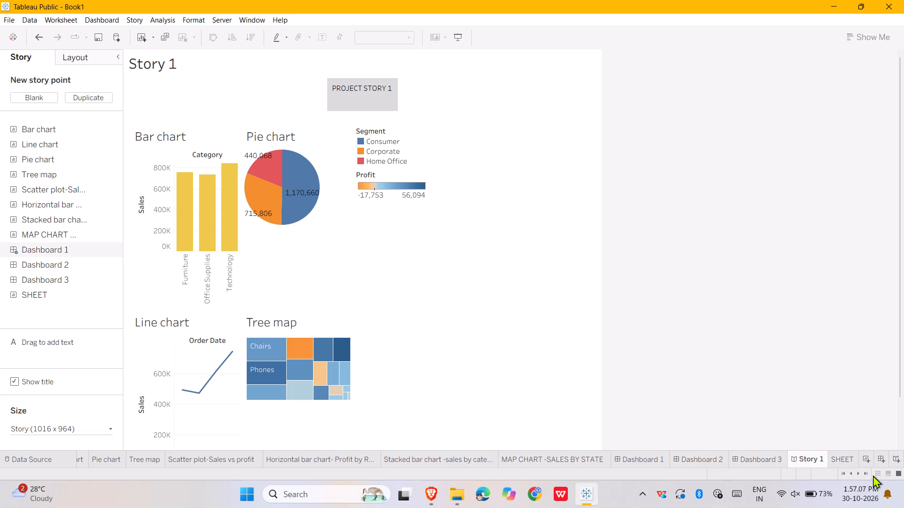
{"action": "left_click", "coordinate": [896, 459]}
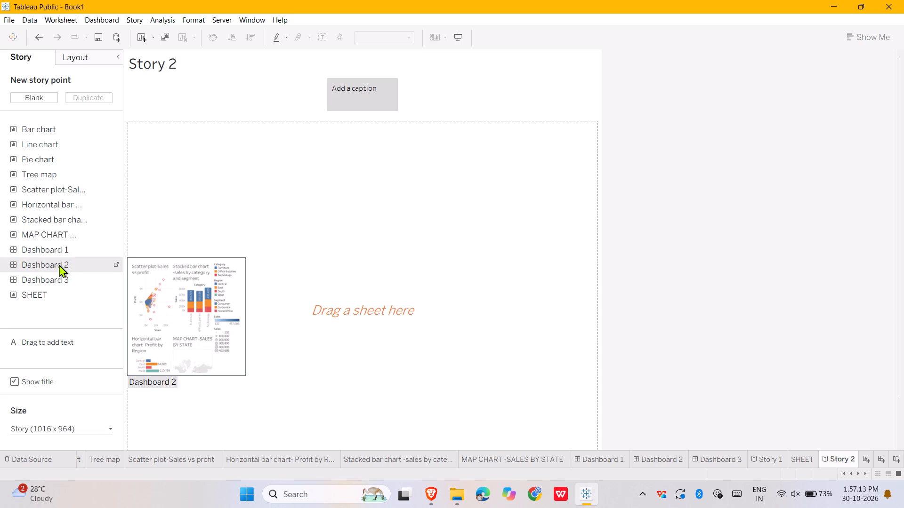
{"action": "left_click_drag", "start_coordinate": [59, 264], "coordinate": [211, 244]}
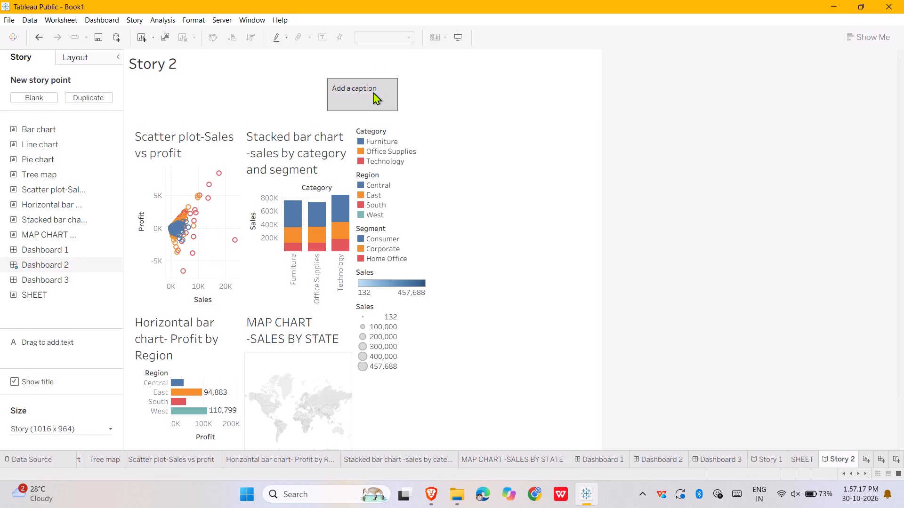
{"action": "left_click", "coordinate": [373, 92]}
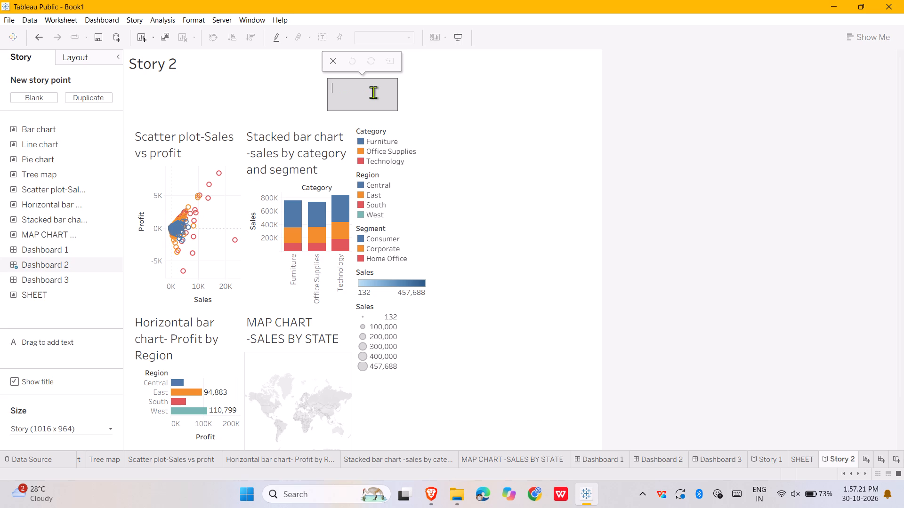
{"action": "type", "text": "PROJECT STO"}
{"action": "type", "text": "RY 2"}
{"action": "key", "text": "Return"}
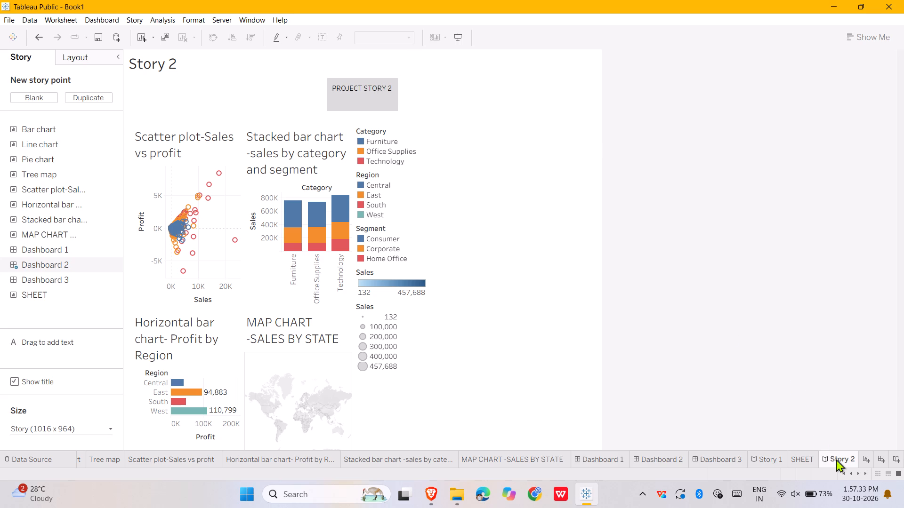
Move Story 2 ahead of SHEET in the workbook's sheet order, directly after Story 1.
{"action": "left_click_drag", "start_coordinate": [836, 459], "coordinate": [797, 462]}
{"action": "left_click_drag", "start_coordinate": [797, 462], "coordinate": [798, 461]}
Delete the empty SHEET worksheet from the workbook.
{"action": "left_click", "coordinate": [840, 461]}
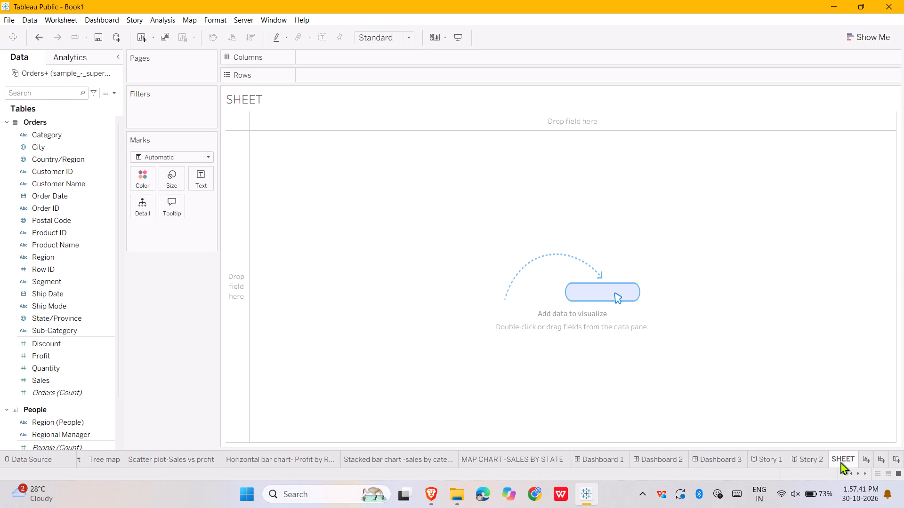
{"action": "right_click", "coordinate": [840, 461]}
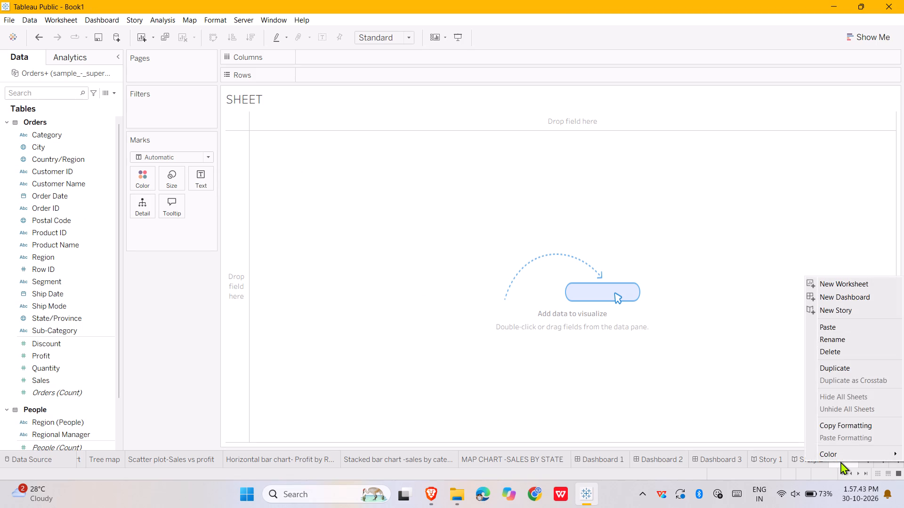
{"action": "left_click", "coordinate": [830, 354]}
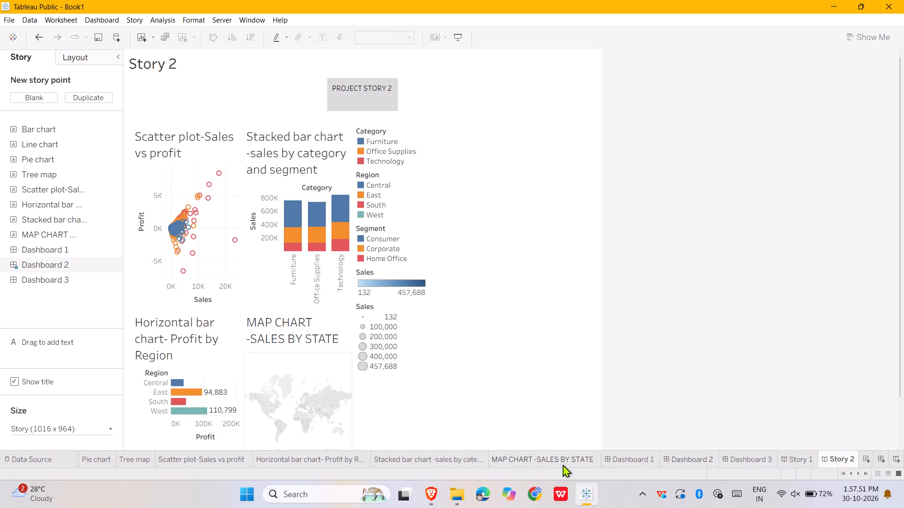
Review the workbook's sheets in reverse order, from Story 1 through the dashboards and chart worksheets back to Bar chart.
{"action": "left_click", "coordinate": [799, 457]}
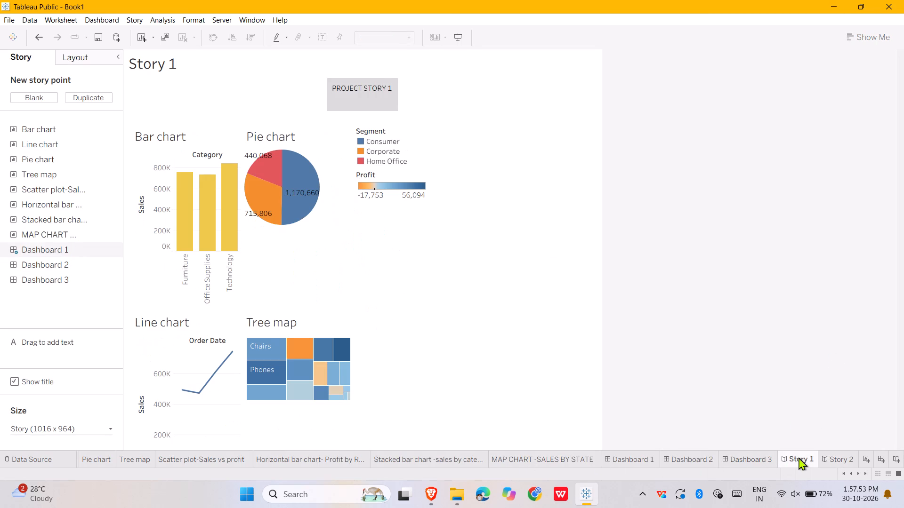
{"action": "left_click", "coordinate": [749, 458]}
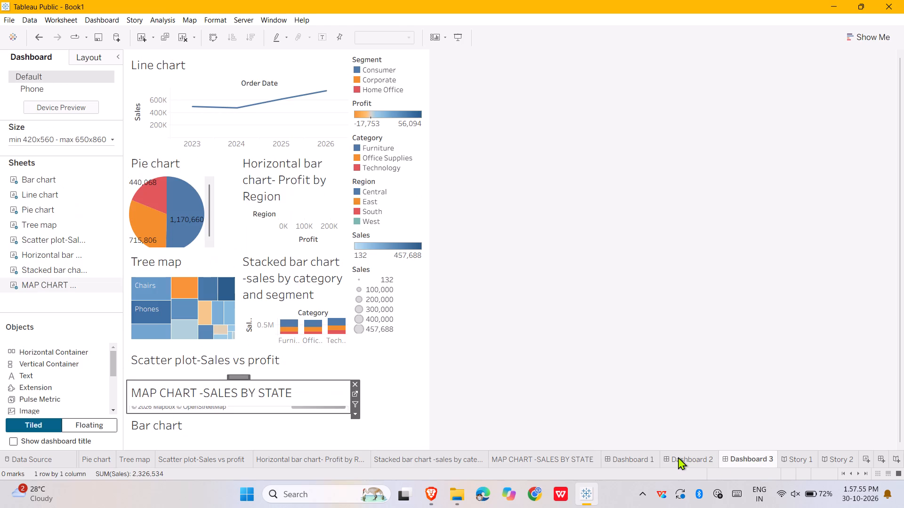
{"action": "left_click", "coordinate": [678, 457]}
{"action": "left_click", "coordinate": [630, 458]}
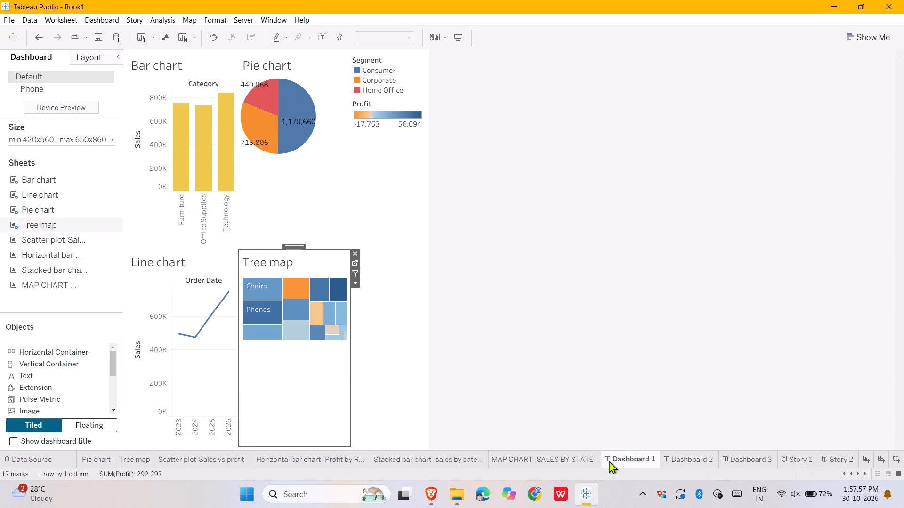
{"action": "left_click", "coordinate": [571, 459]}
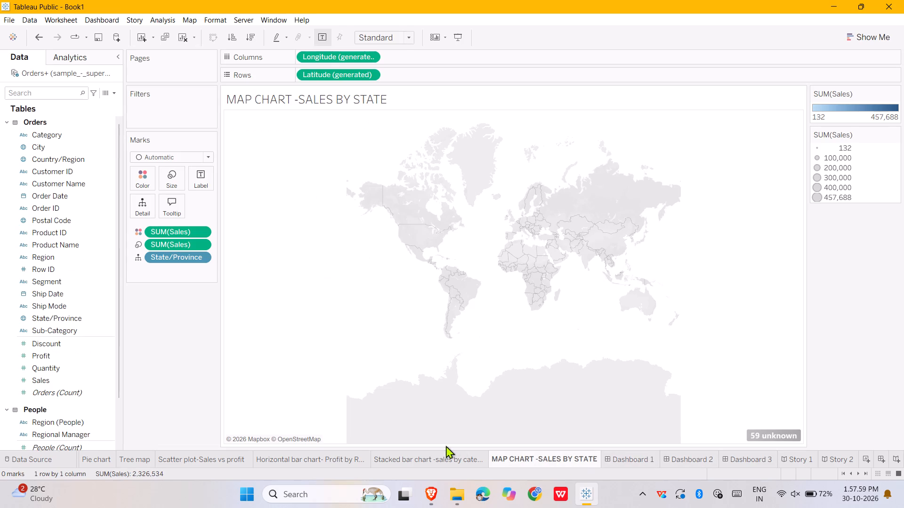
{"action": "left_click", "coordinate": [421, 462]}
{"action": "left_click", "coordinate": [319, 463]}
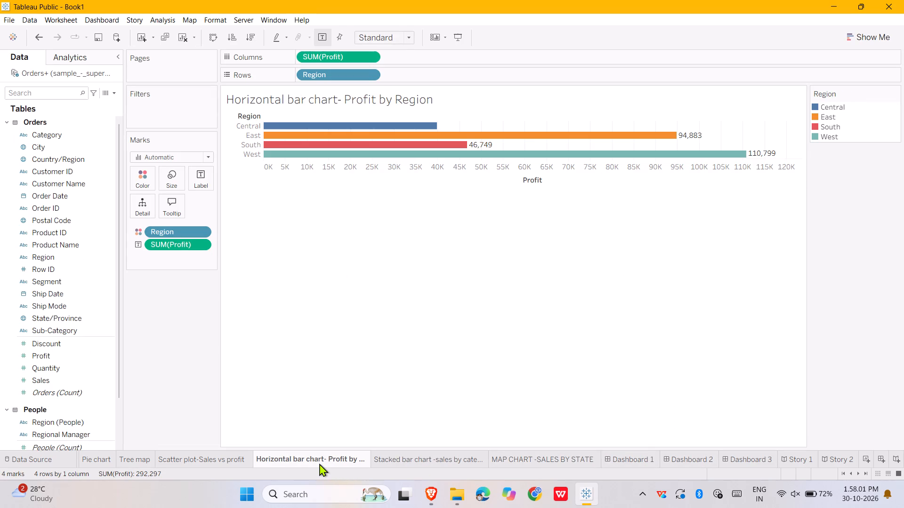
{"action": "left_click", "coordinate": [218, 460]}
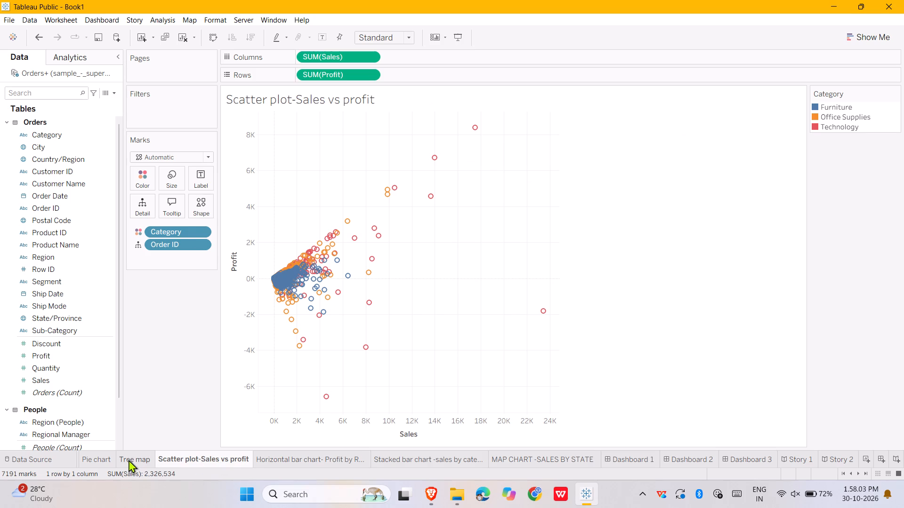
{"action": "left_click", "coordinate": [128, 459]}
{"action": "left_click", "coordinate": [97, 460]}
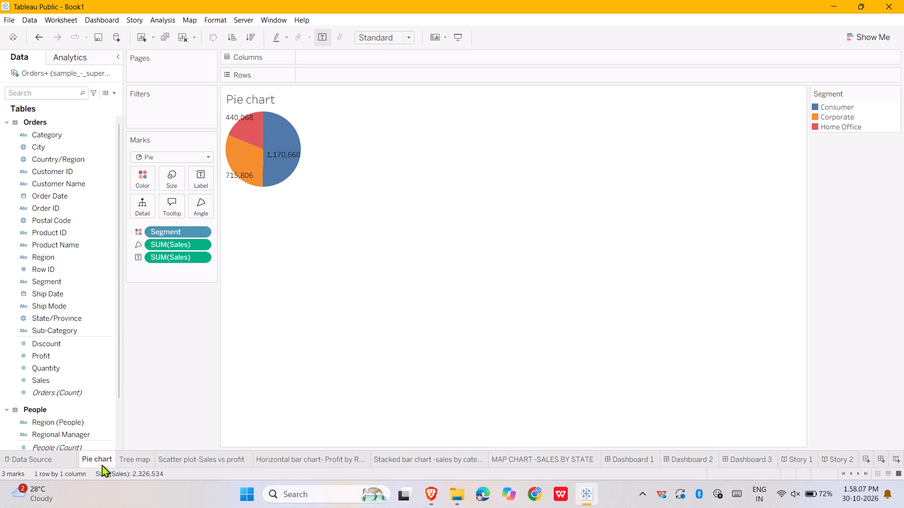
{"action": "scroll", "coordinate": [105, 465], "scroll_direction": "right", "scroll_amount": 3}
{"action": "left_click", "coordinate": [91, 459]}
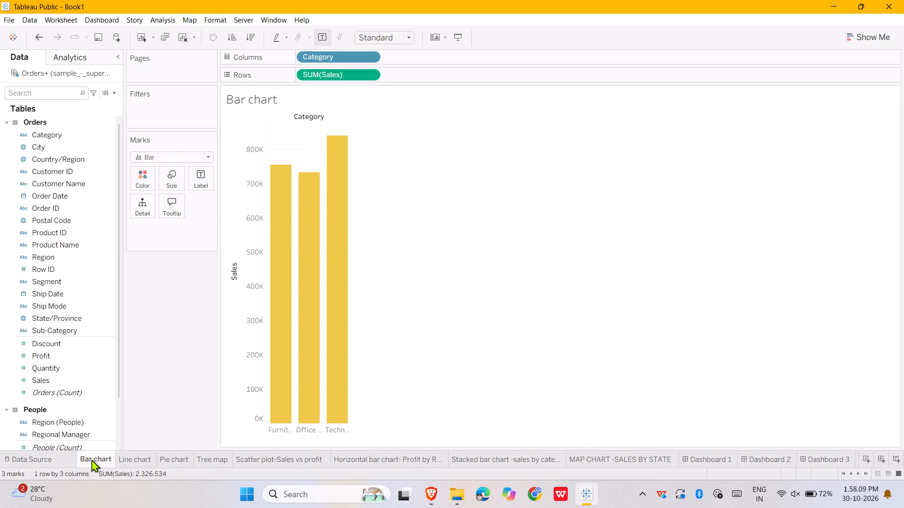
Review the sheets in forward order, from Line chart through the remaining charts and three dashboards to Story 2.
{"action": "left_click", "coordinate": [128, 458]}
{"action": "left_click", "coordinate": [172, 459]}
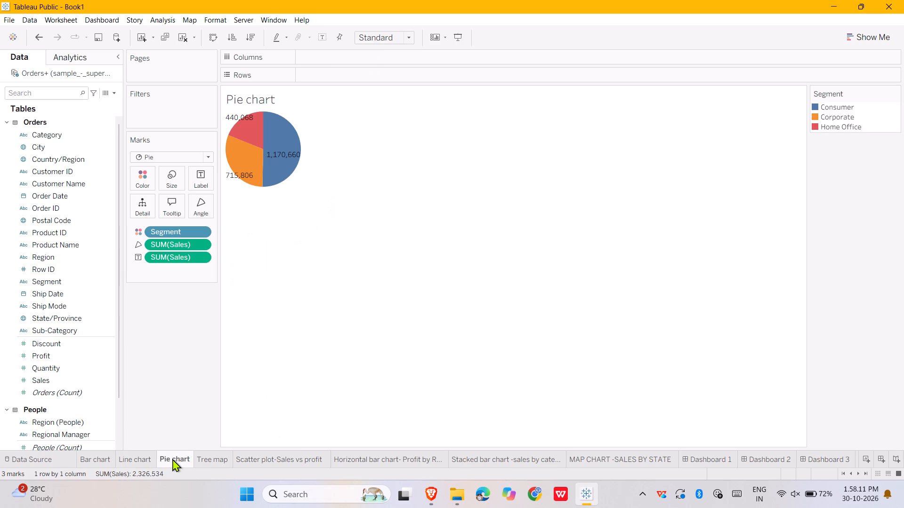
{"action": "left_click", "coordinate": [212, 461]}
{"action": "left_click", "coordinate": [266, 458]}
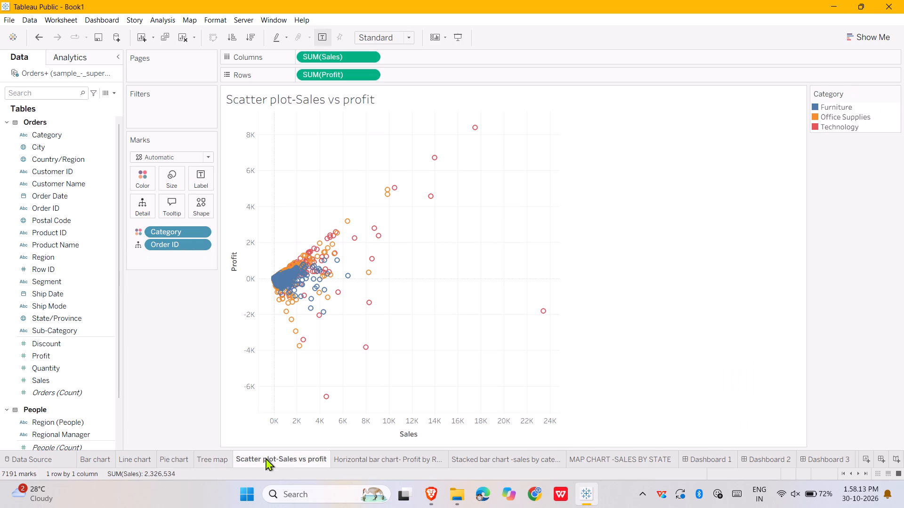
{"action": "left_click", "coordinate": [376, 455]}
{"action": "left_click", "coordinate": [485, 463]}
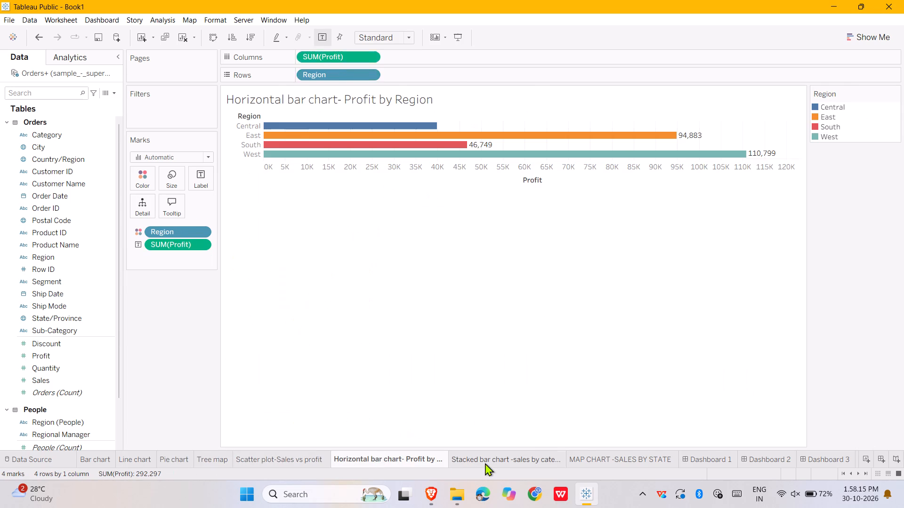
{"action": "left_click", "coordinate": [607, 458]}
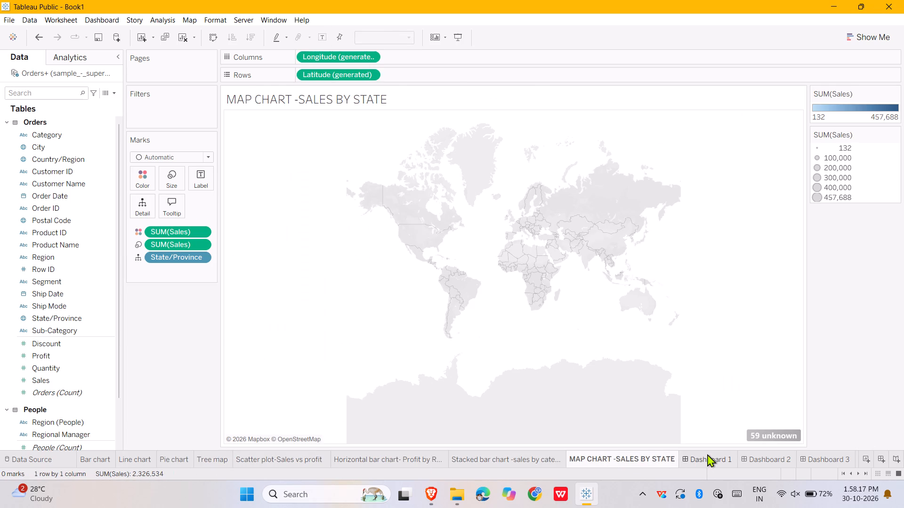
{"action": "left_click", "coordinate": [707, 454]}
{"action": "left_click", "coordinate": [756, 460]}
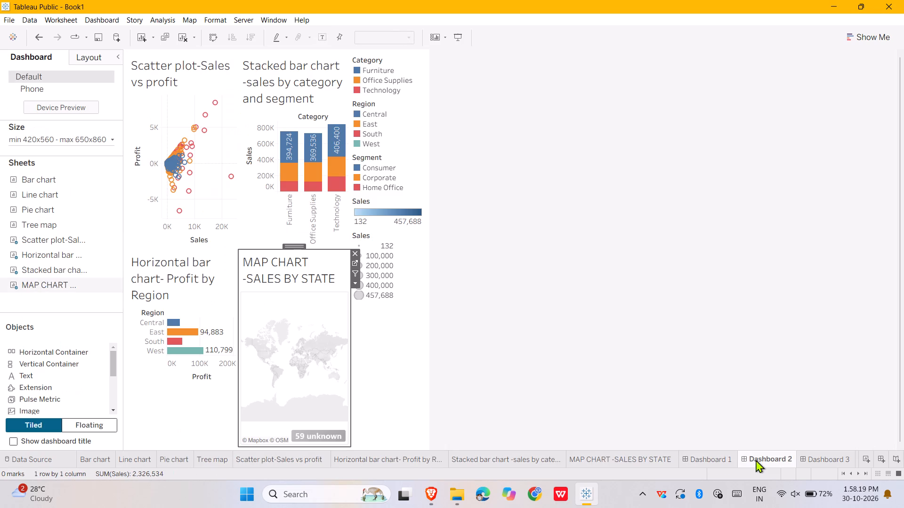
{"action": "left_click", "coordinate": [817, 457]}
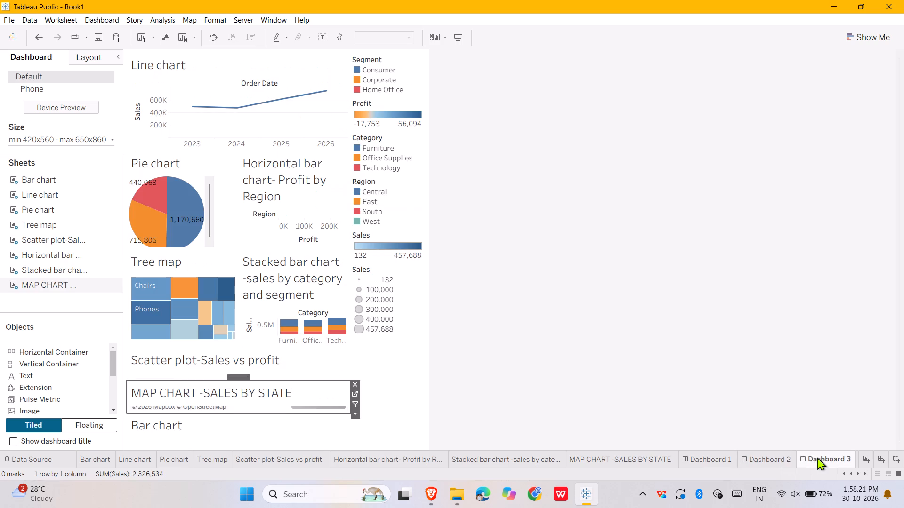
{"action": "scroll", "coordinate": [817, 457], "scroll_direction": "left", "scroll_amount": 3}
{"action": "left_click", "coordinate": [806, 457]}
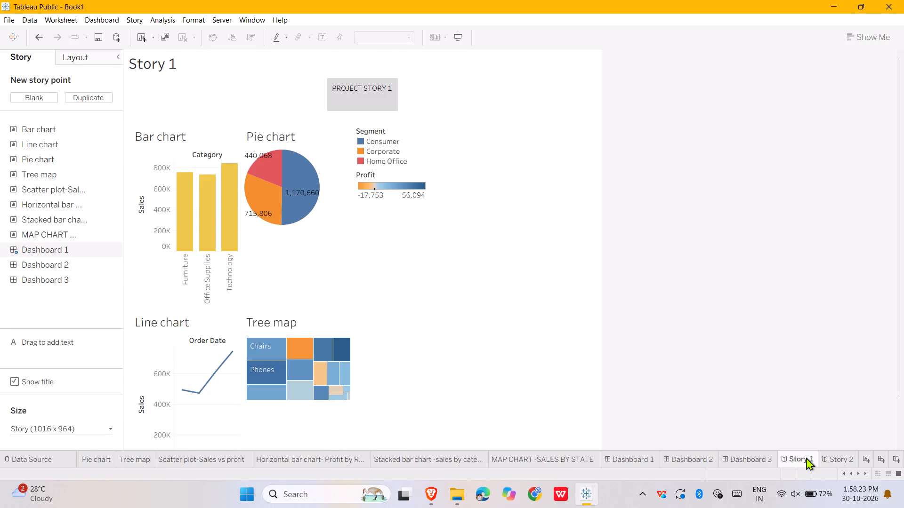
{"action": "left_click", "coordinate": [835, 461]}
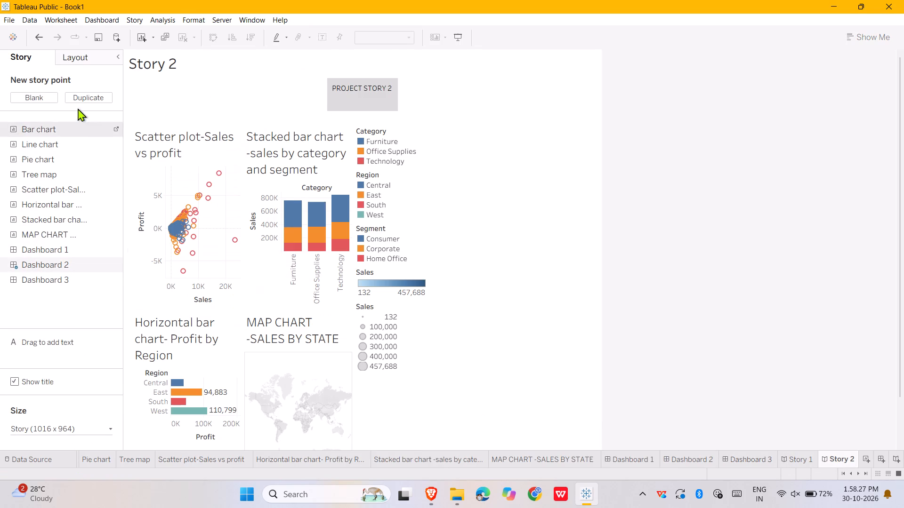
Save the workbook as Book1 in Tableau Workbook (.twb) format in the Desktop folder.
{"action": "left_click", "coordinate": [11, 21]}
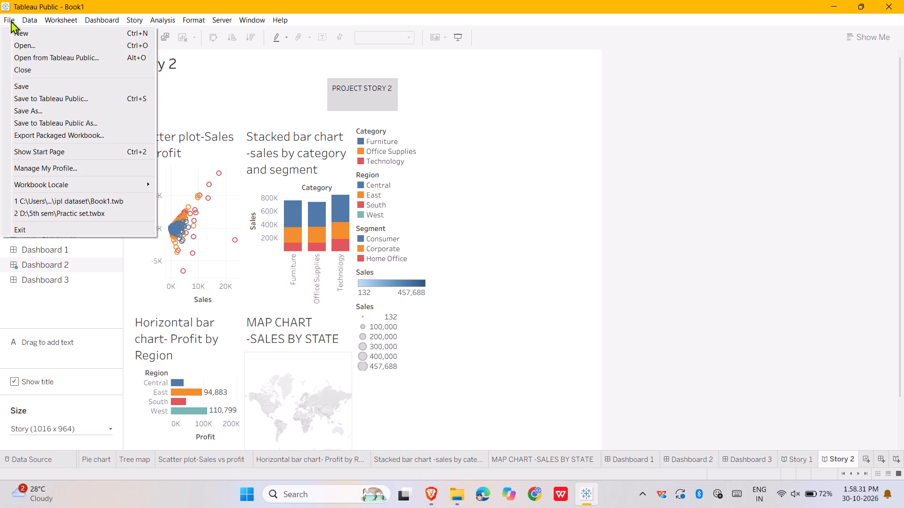
{"action": "left_click", "coordinate": [34, 113]}
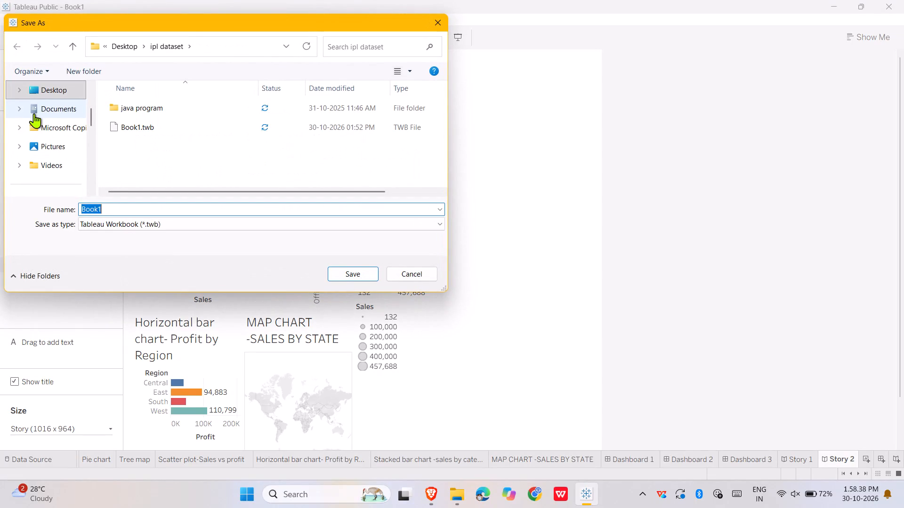
{"action": "left_click", "coordinate": [122, 212]}
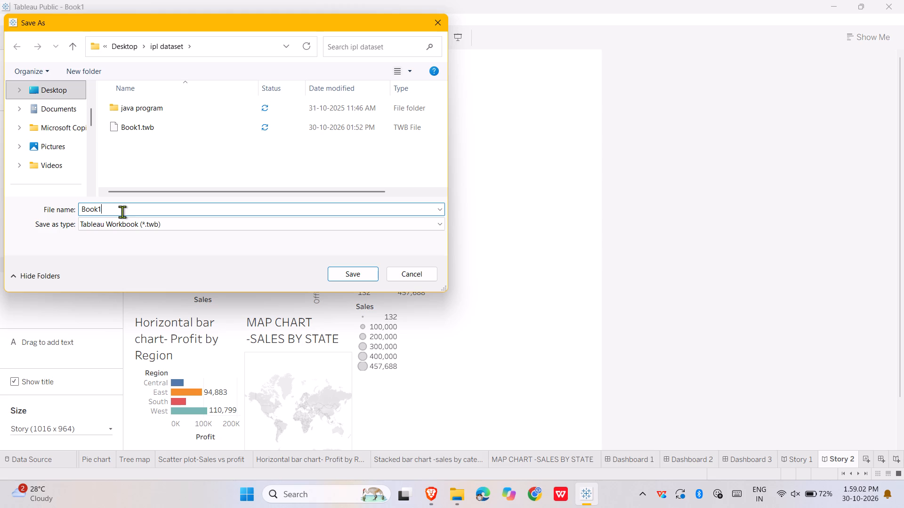
{"action": "scroll", "coordinate": [50, 130], "scroll_direction": "down", "scroll_amount": 3}
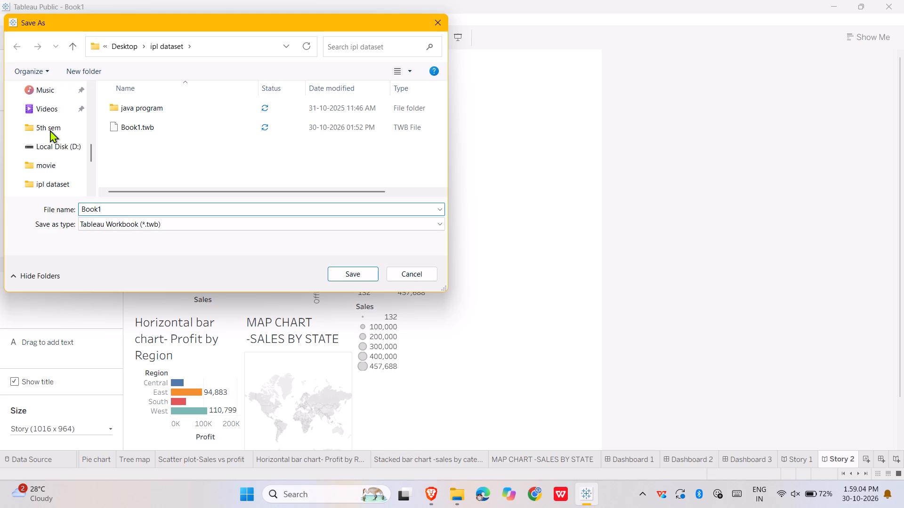
{"action": "scroll", "coordinate": [50, 130], "scroll_direction": "down", "scroll_amount": 10}
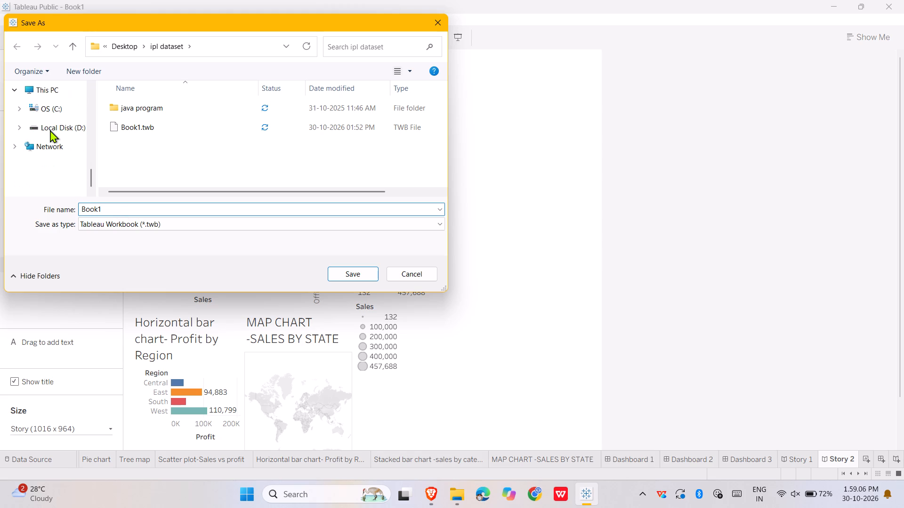
{"action": "scroll", "coordinate": [50, 130], "scroll_direction": "up", "scroll_amount": 4}
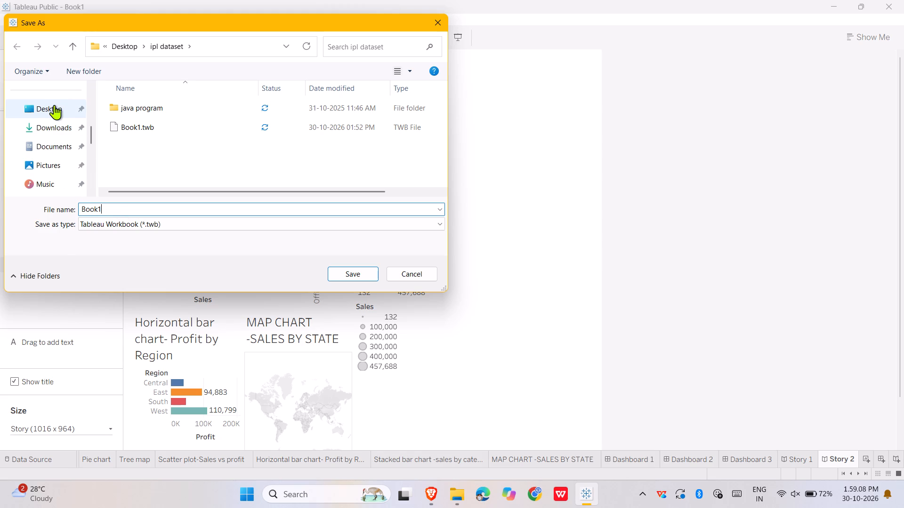
{"action": "left_click", "coordinate": [55, 105]}
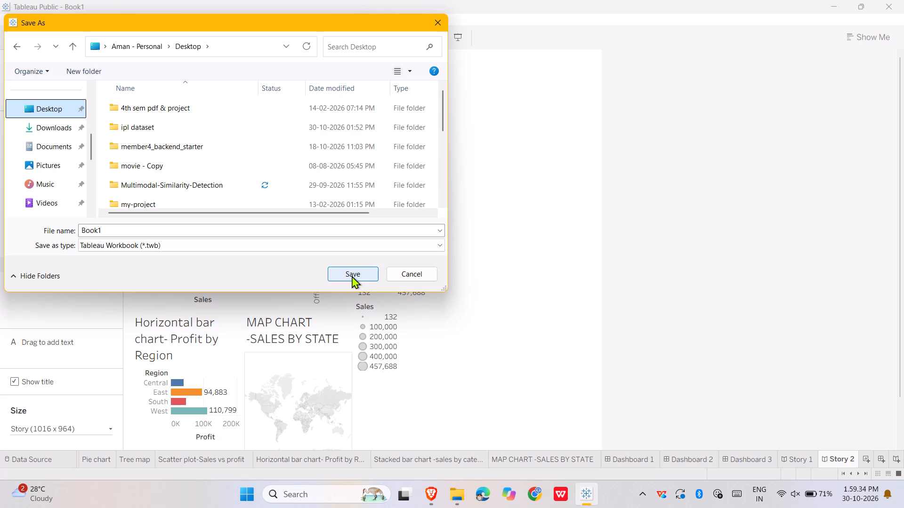
{"action": "left_click", "coordinate": [352, 276]}
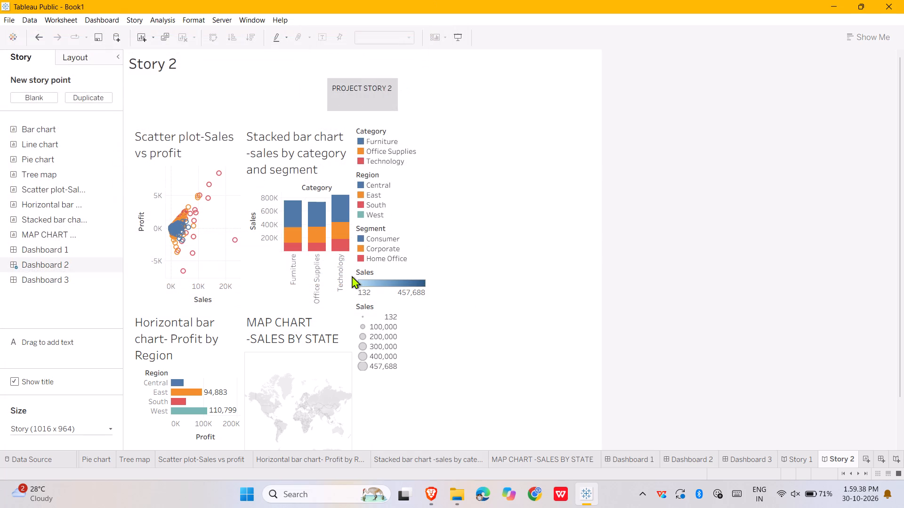
Switch to the Windows desktop and refresh it.
{"action": "left_click", "coordinate": [833, 4]}
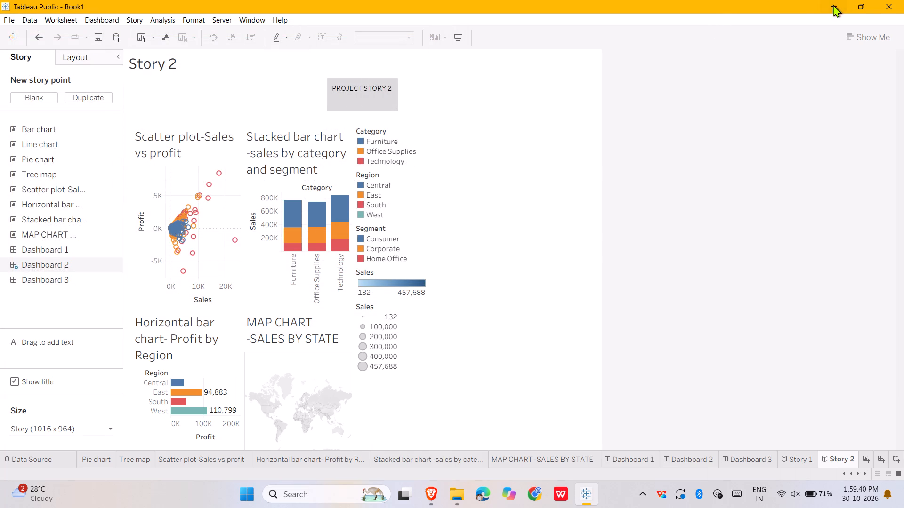
{"action": "left_click", "coordinate": [833, 4]}
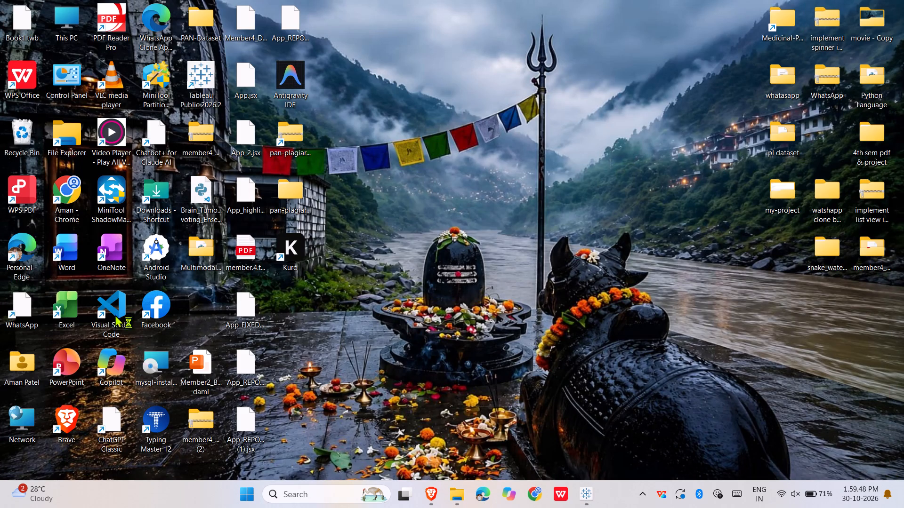
{"action": "right_click", "coordinate": [448, 130]}
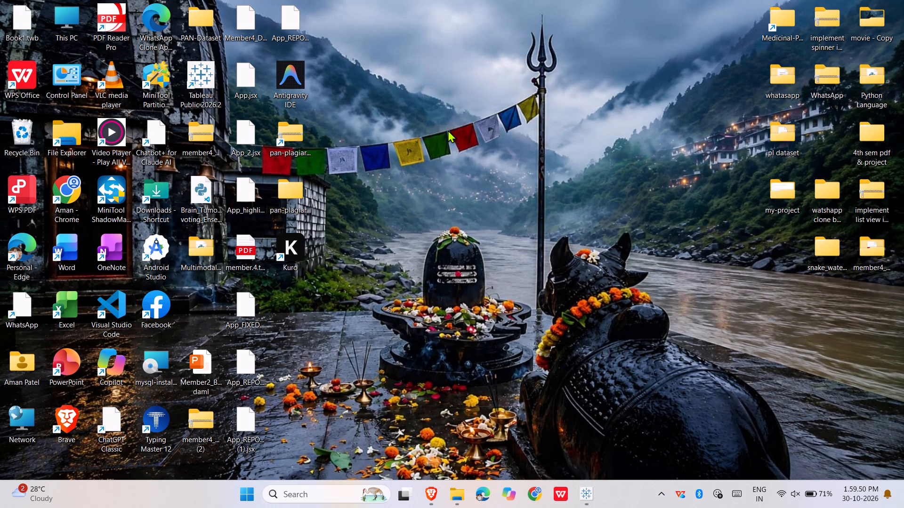
{"action": "left_click", "coordinate": [481, 181]}
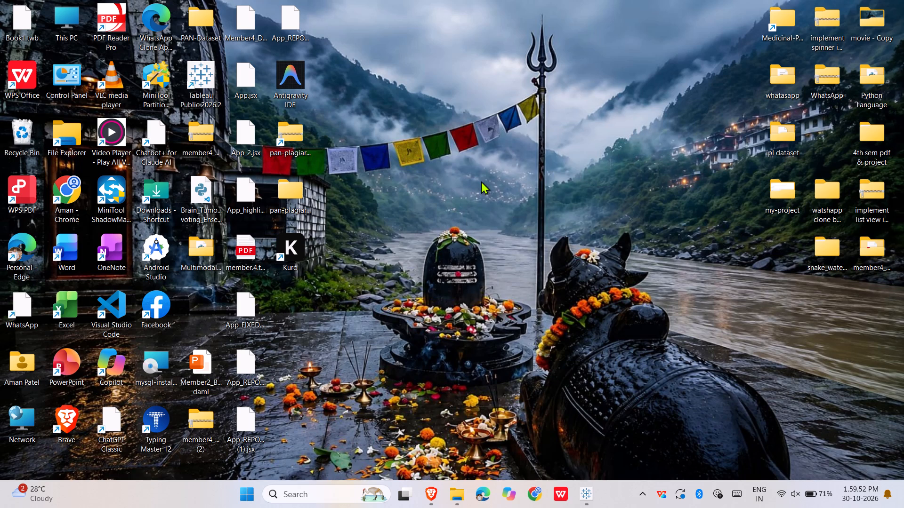
{"action": "right_click", "coordinate": [481, 181]}
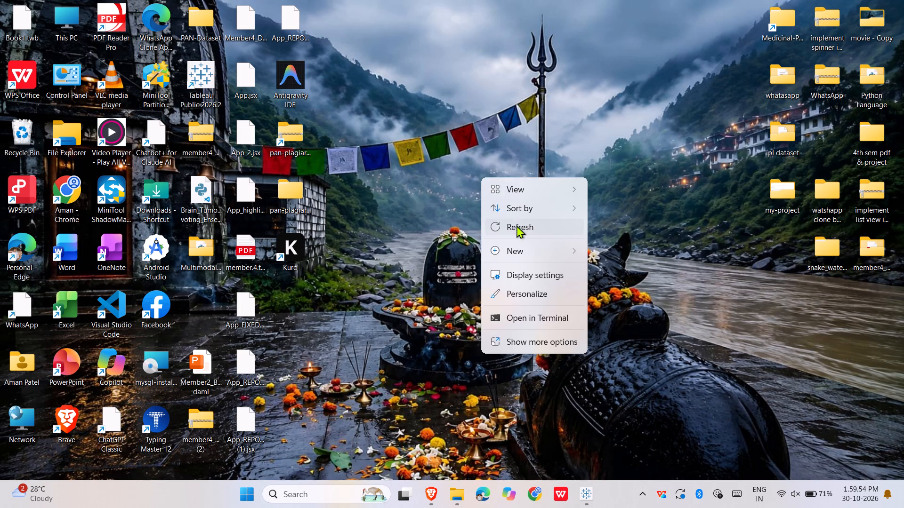
{"action": "left_click", "coordinate": [517, 226]}
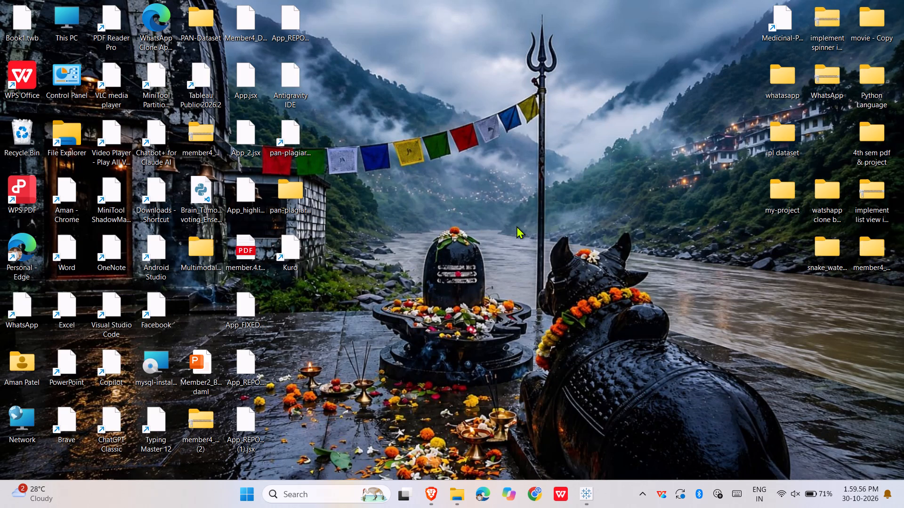
{"action": "right_click", "coordinate": [517, 226]}
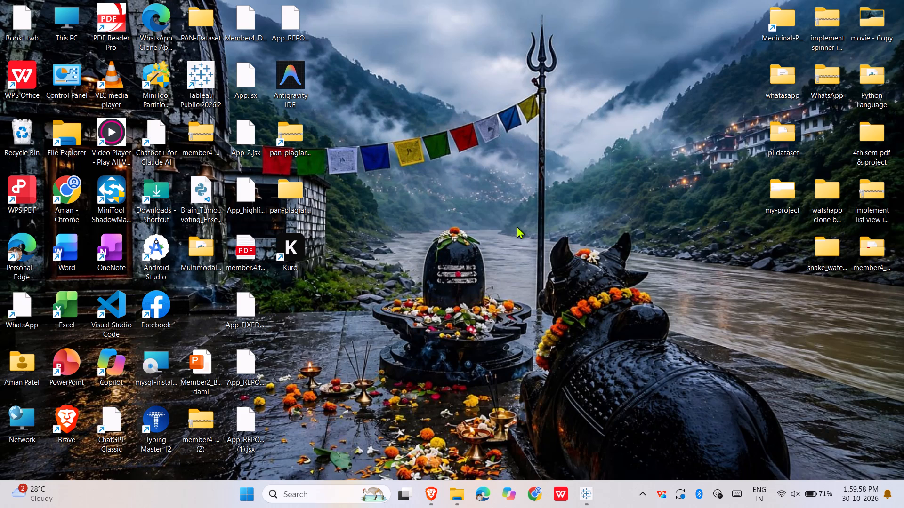
{"action": "left_click", "coordinate": [559, 205]}
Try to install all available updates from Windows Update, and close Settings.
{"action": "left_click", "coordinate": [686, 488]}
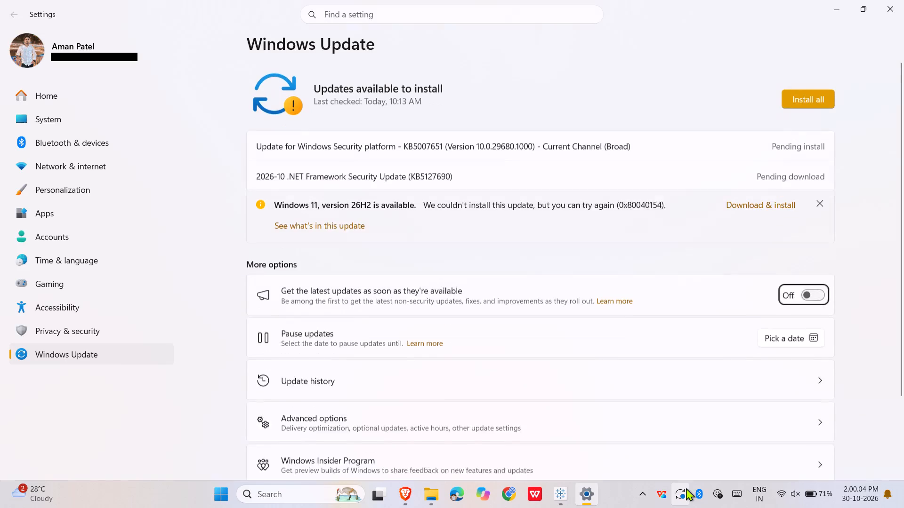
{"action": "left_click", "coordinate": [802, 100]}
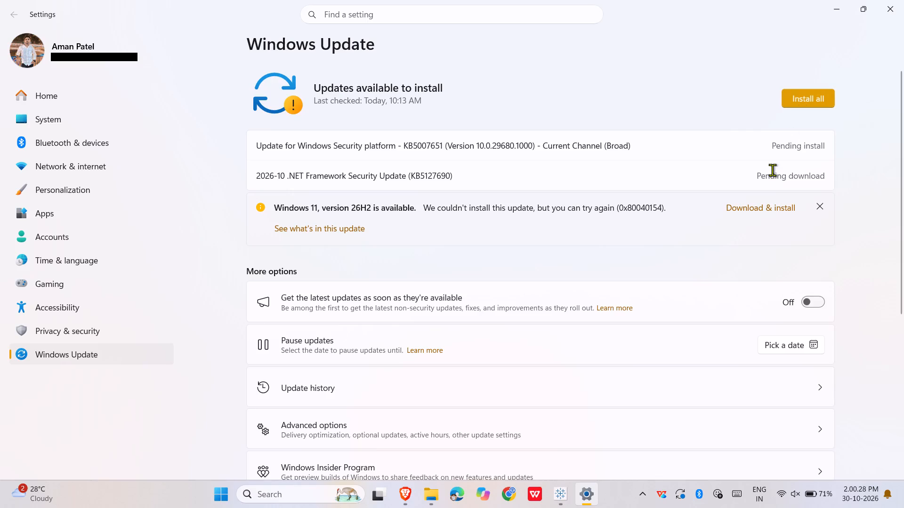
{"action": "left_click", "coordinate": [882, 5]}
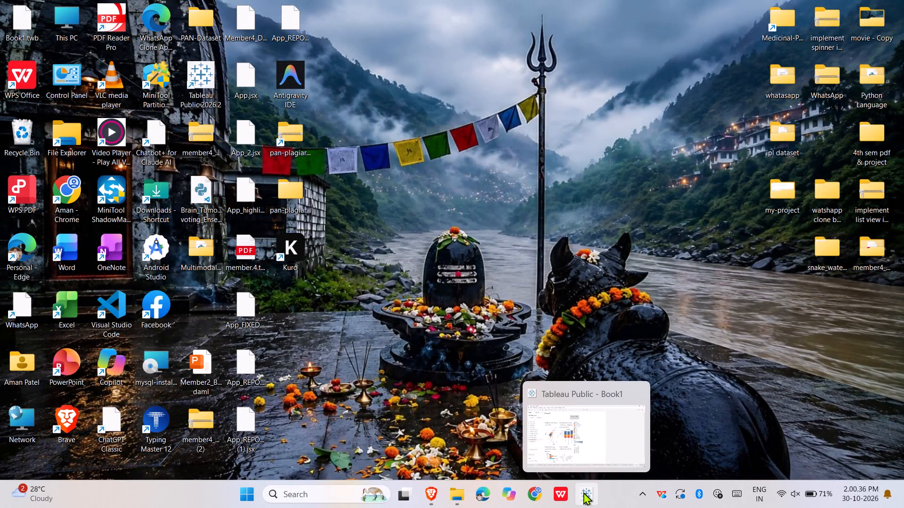
In File Explorer's BOOK search results, delete the Book1.twb copy stored in the ipl dataset folder.
{"action": "left_click", "coordinate": [451, 501]}
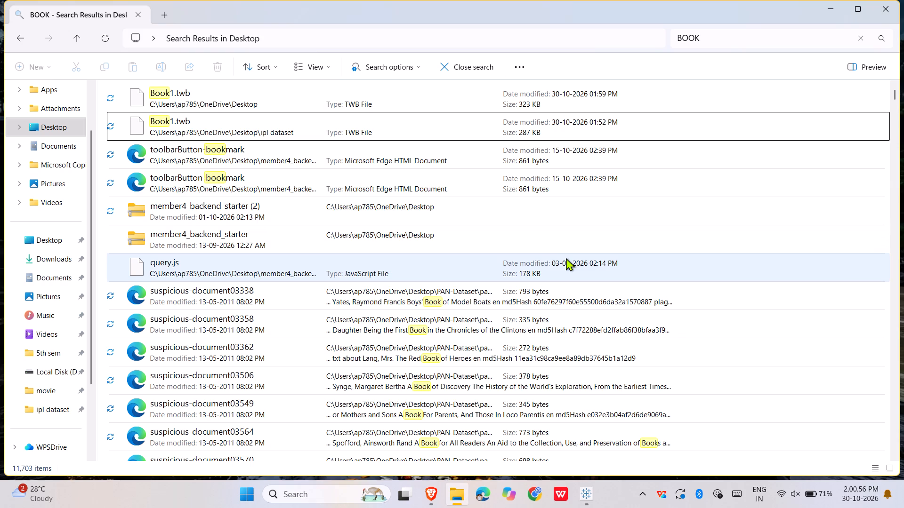
{"action": "right_click", "coordinate": [468, 127]}
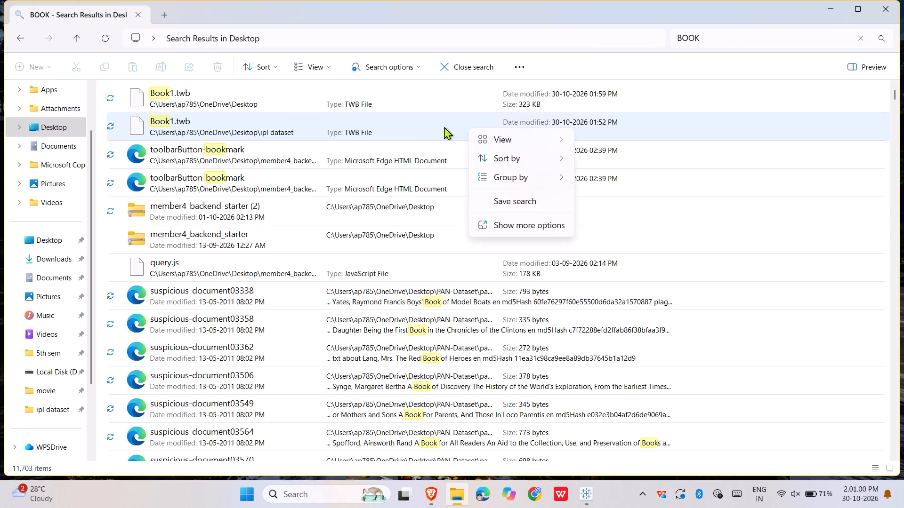
{"action": "left_click", "coordinate": [421, 127]}
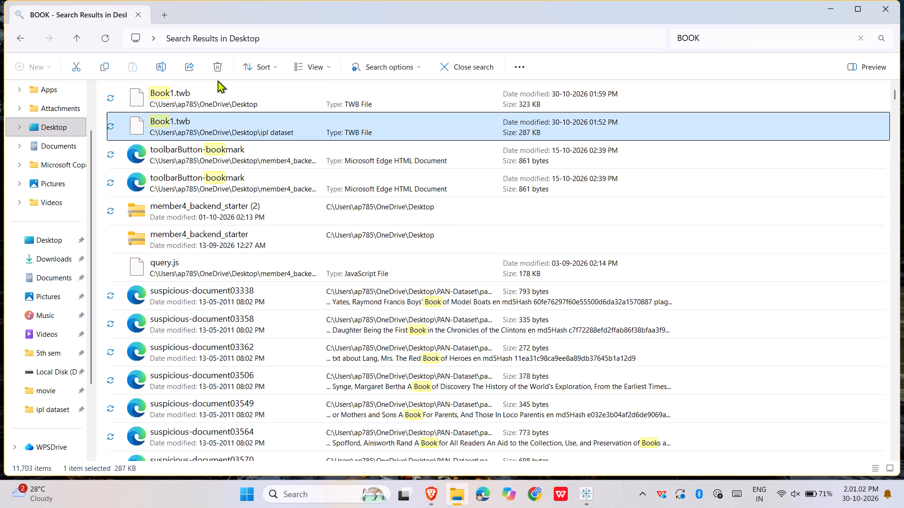
{"action": "left_click", "coordinate": [217, 65]}
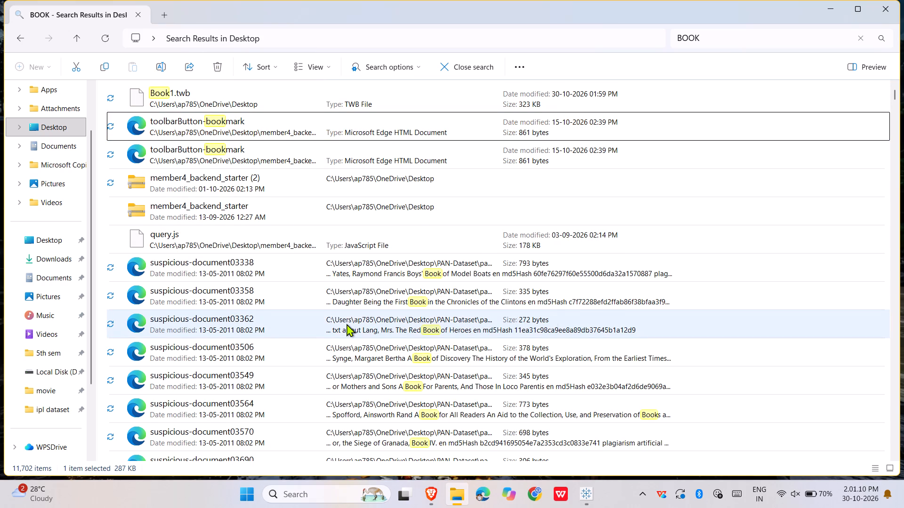
Look through the remaining Desktop search results for BOOK, and minimize File Explorer.
{"action": "scroll", "coordinate": [347, 324], "scroll_direction": "down", "scroll_amount": 19}
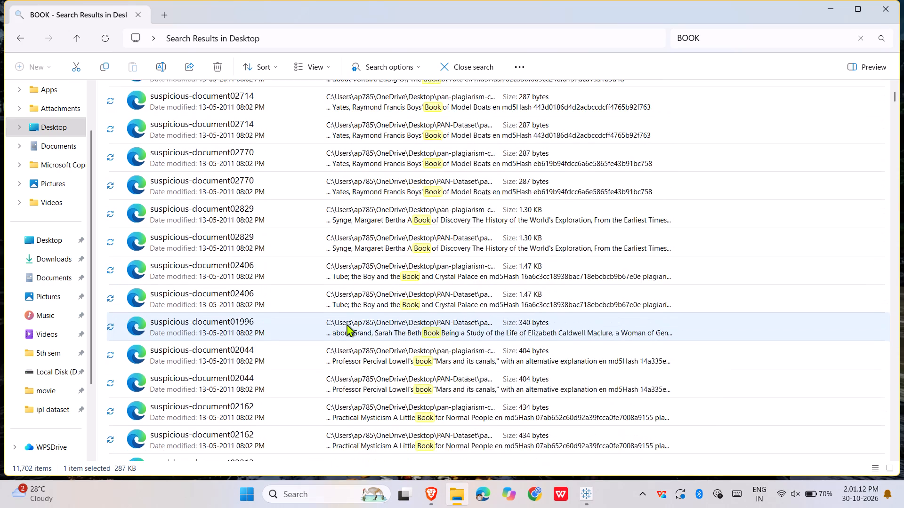
{"action": "scroll", "coordinate": [347, 324], "scroll_direction": "down", "scroll_amount": 16}
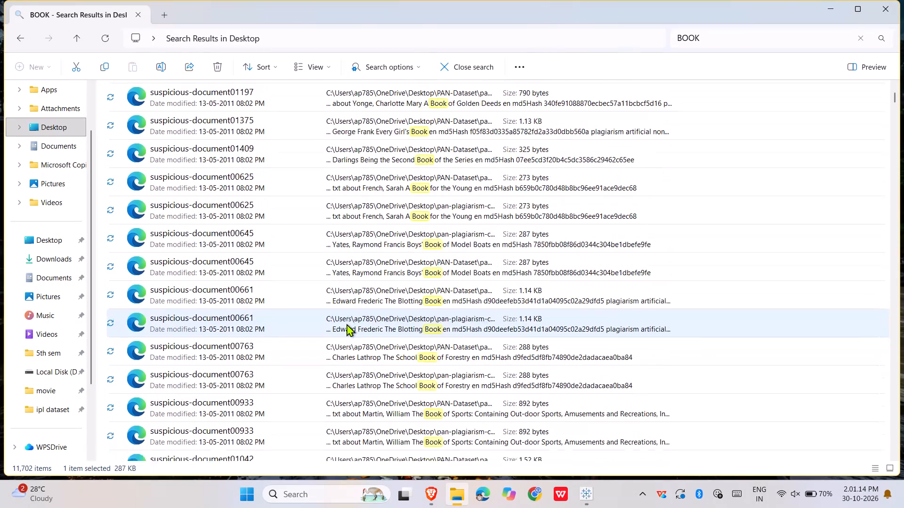
{"action": "scroll", "coordinate": [347, 324], "scroll_direction": "down", "scroll_amount": 18}
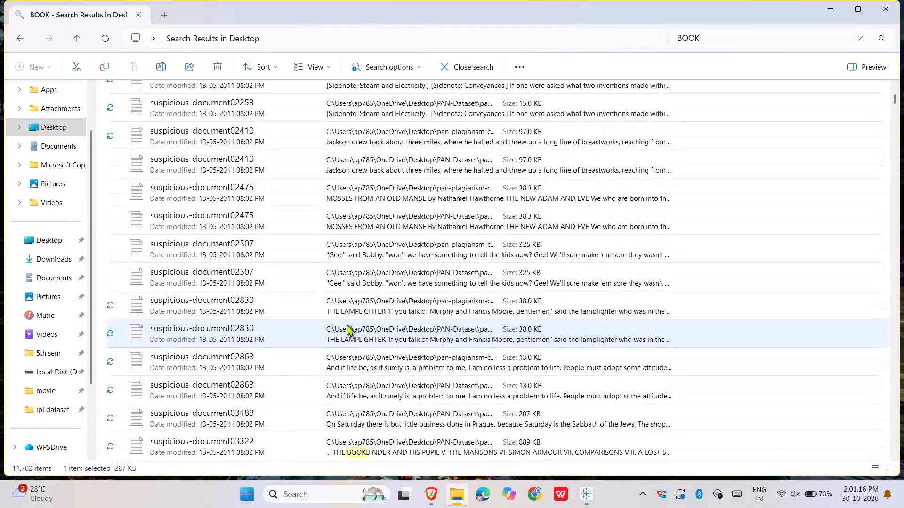
{"action": "scroll", "coordinate": [347, 324], "scroll_direction": "down", "scroll_amount": 17}
{"action": "scroll", "coordinate": [347, 324], "scroll_direction": "down", "scroll_amount": 15}
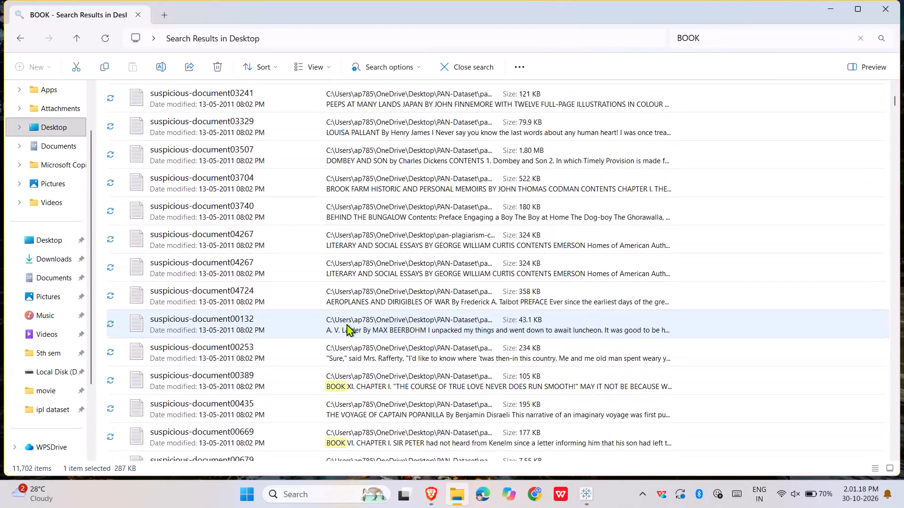
{"action": "left_click", "coordinate": [823, 2]}
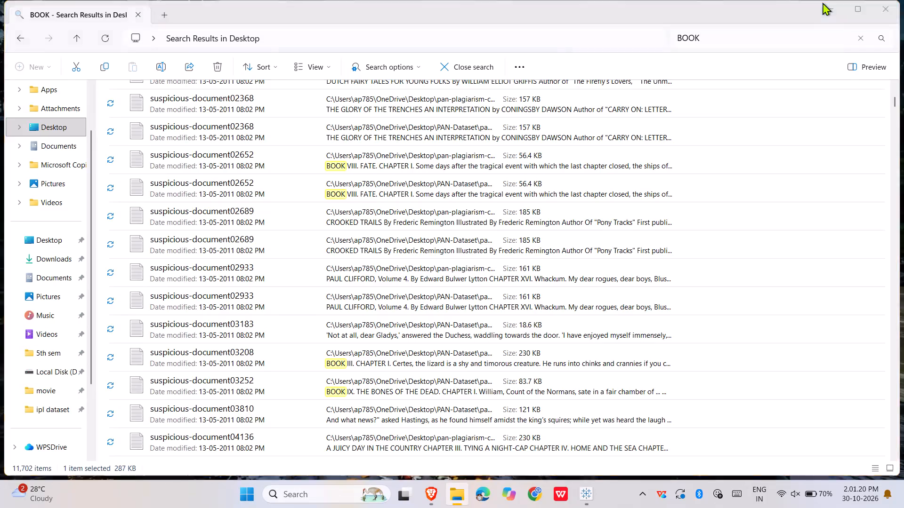
Switch to Tableau Public, skip the offered maintenance update and maximize the blank Book2 window.
{"action": "left_click", "coordinate": [588, 496]}
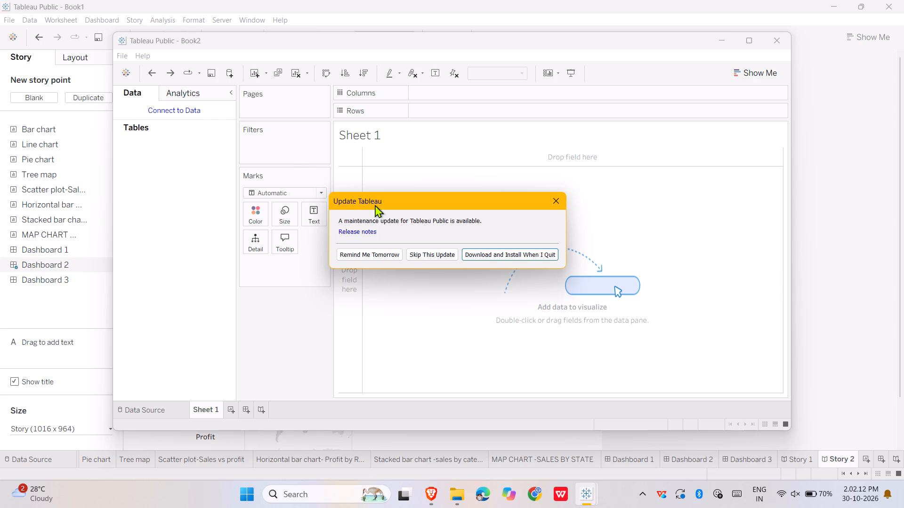
{"action": "left_click", "coordinate": [438, 254]}
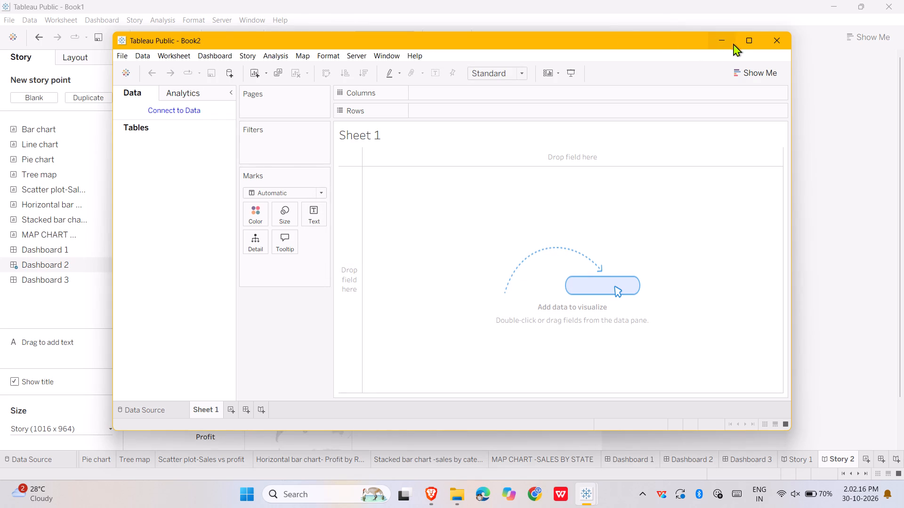
{"action": "left_click", "coordinate": [745, 40]}
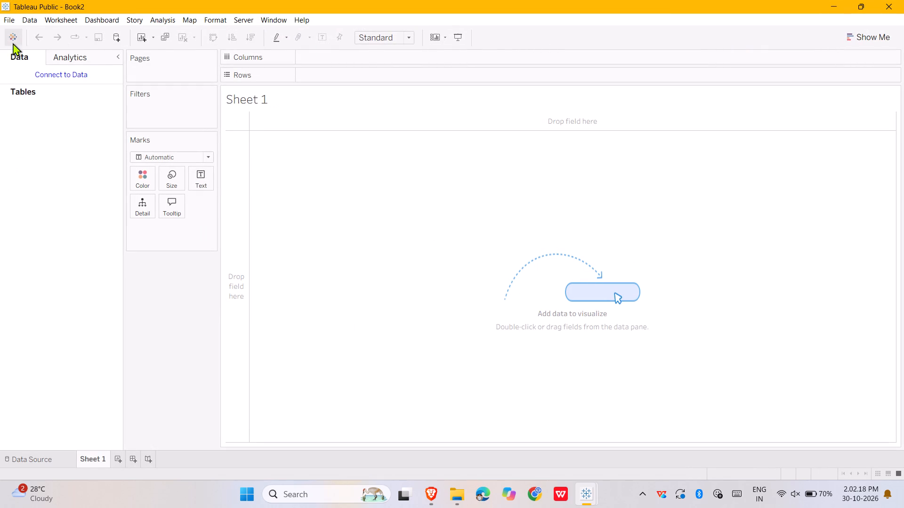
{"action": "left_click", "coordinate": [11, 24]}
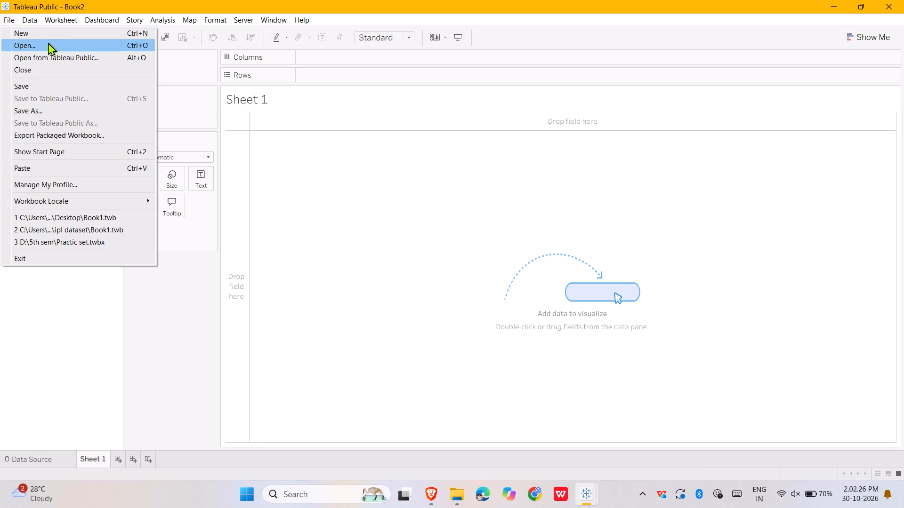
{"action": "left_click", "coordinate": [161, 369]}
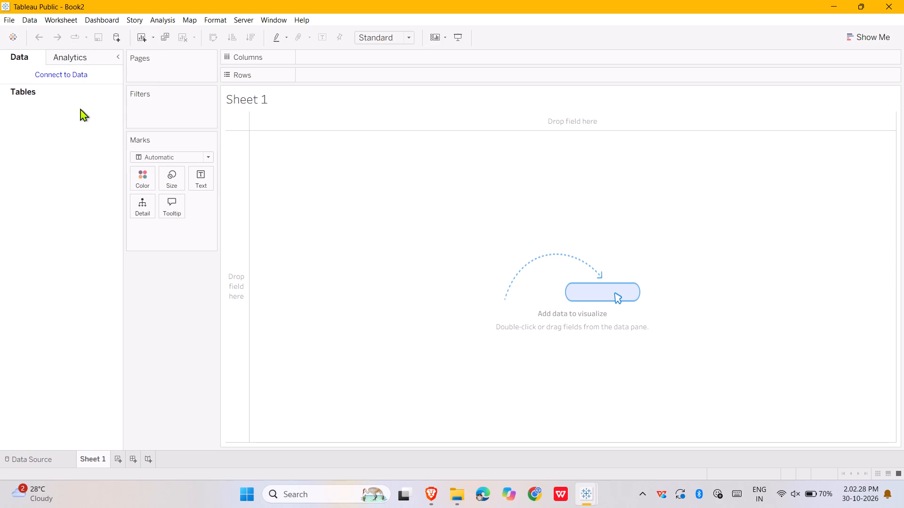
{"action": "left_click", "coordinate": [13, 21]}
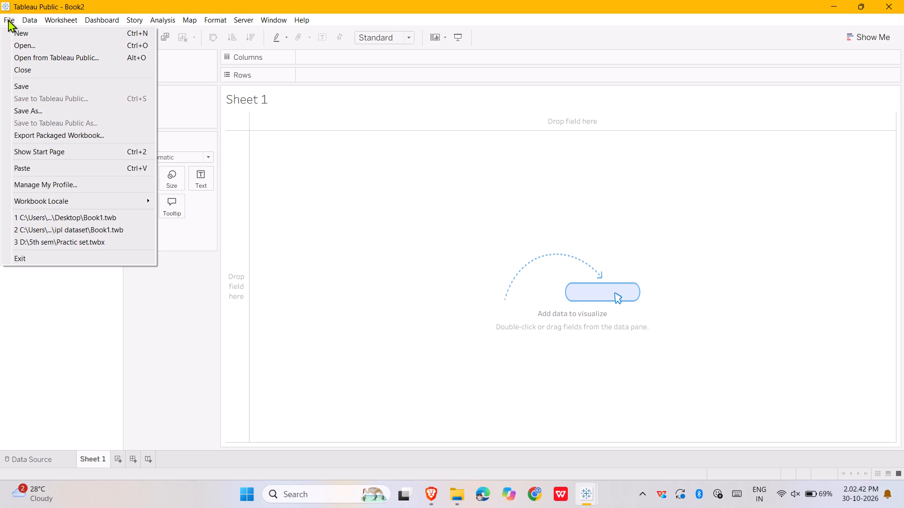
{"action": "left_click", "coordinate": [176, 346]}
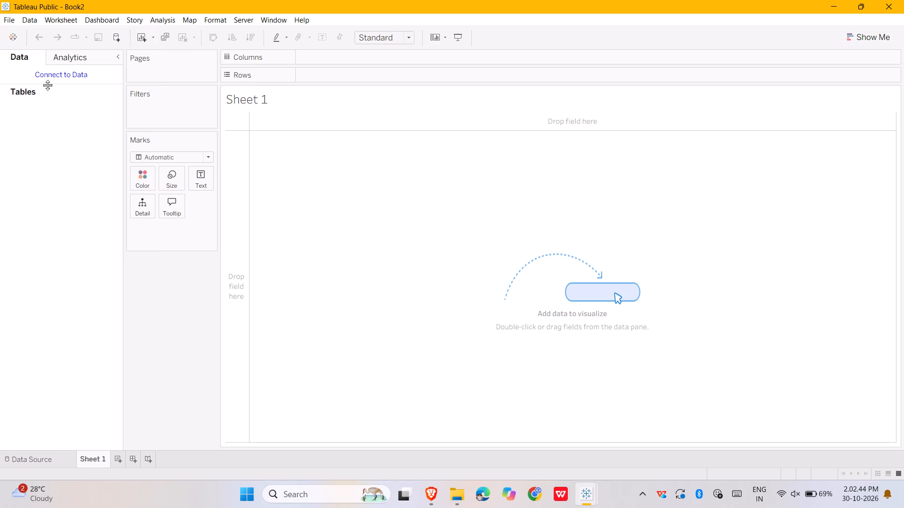
Open the saved workbook Book1.twb from the Desktop folder.
{"action": "left_click", "coordinate": [8, 18]}
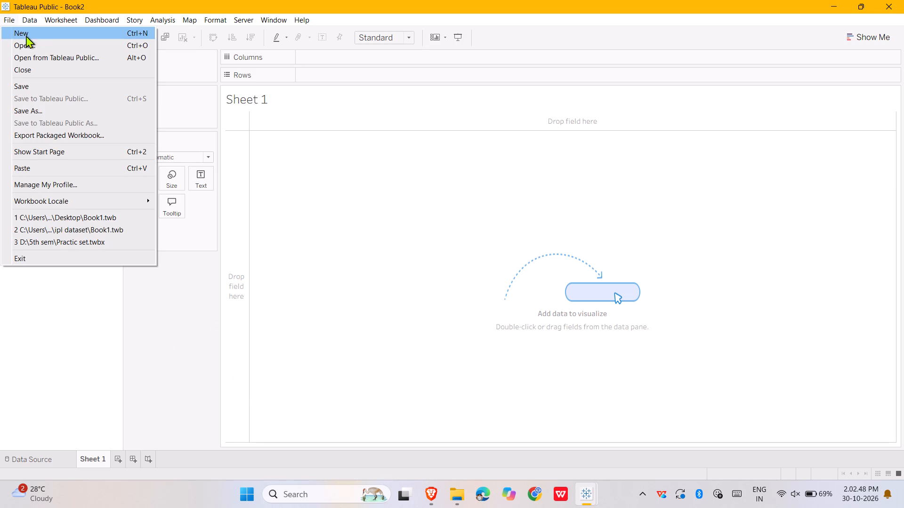
{"action": "left_click", "coordinate": [56, 42]}
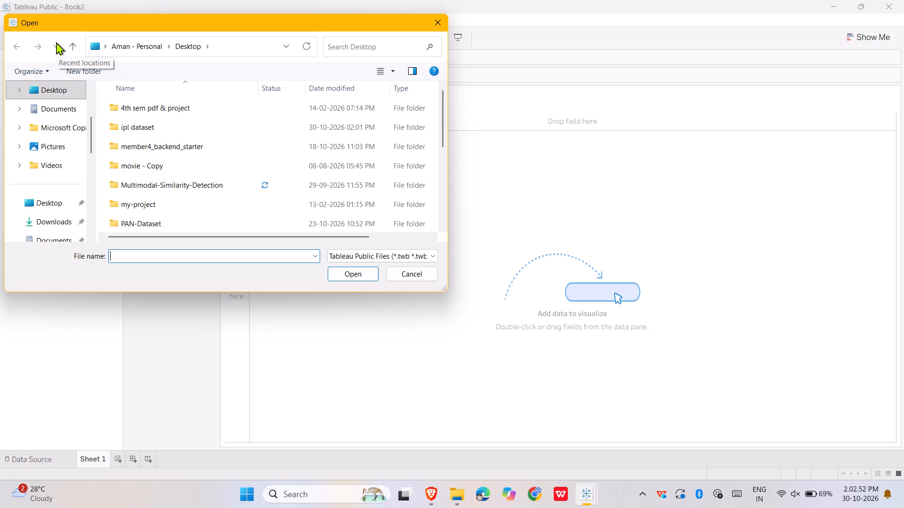
{"action": "scroll", "coordinate": [156, 150], "scroll_direction": "down", "scroll_amount": 2}
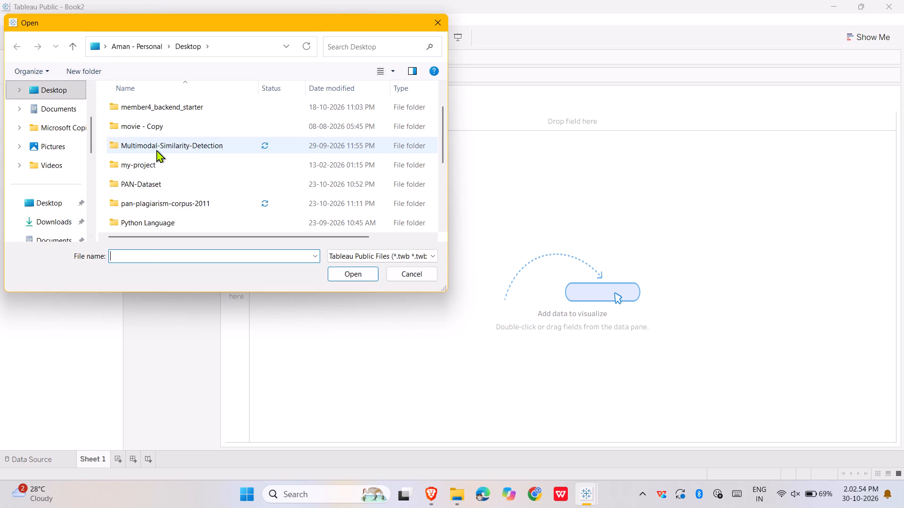
{"action": "scroll", "coordinate": [156, 150], "scroll_direction": "down", "scroll_amount": 4}
{"action": "left_click", "coordinate": [155, 170]}
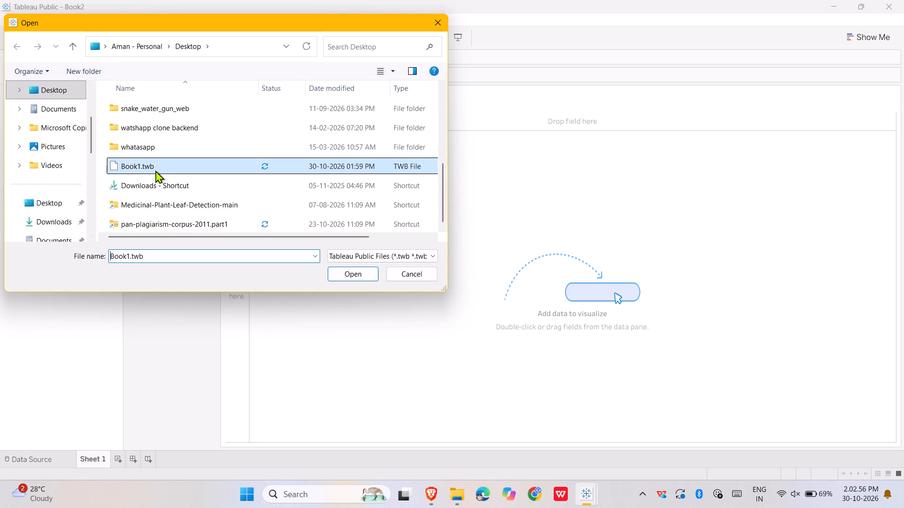
{"action": "left_click", "coordinate": [352, 272]}
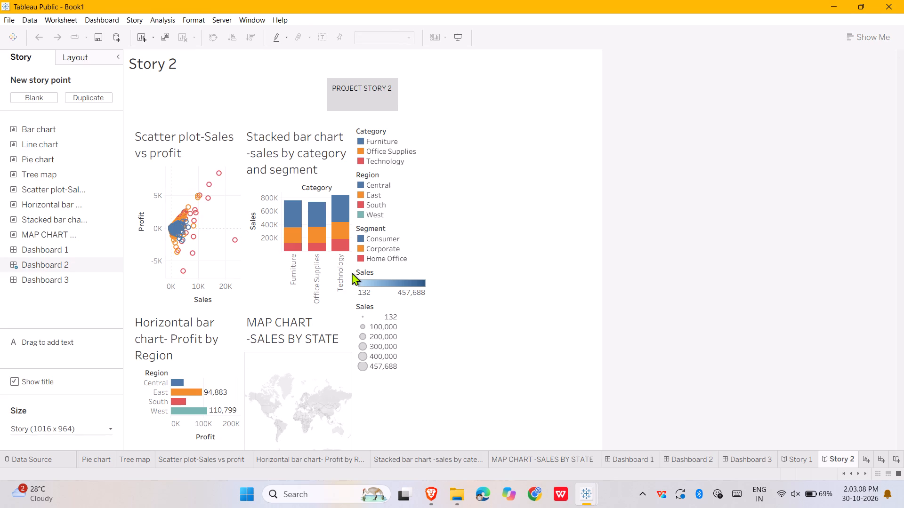
Check the Pie chart and Tree map sheets of the reopened workbook, and close Tableau Public.
{"action": "left_click", "coordinate": [97, 462]}
{"action": "left_click", "coordinate": [142, 459]}
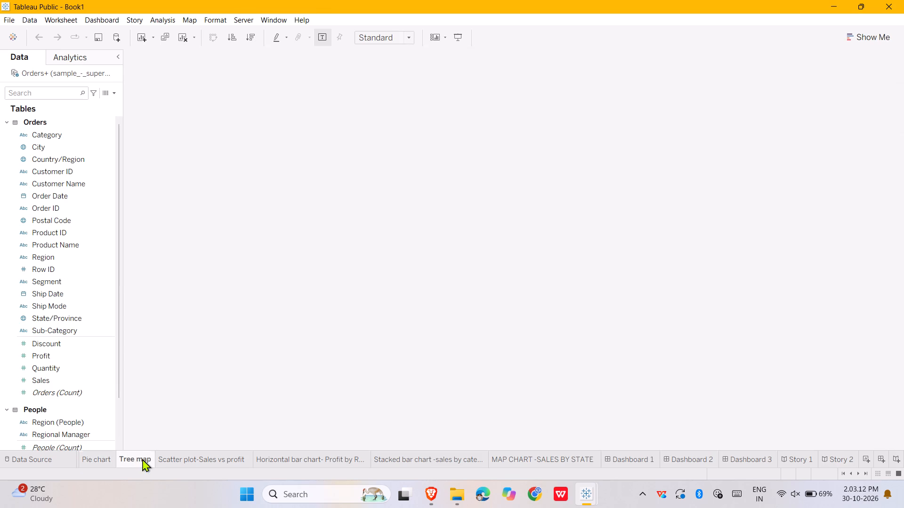
{"action": "left_click", "coordinate": [893, 0]}
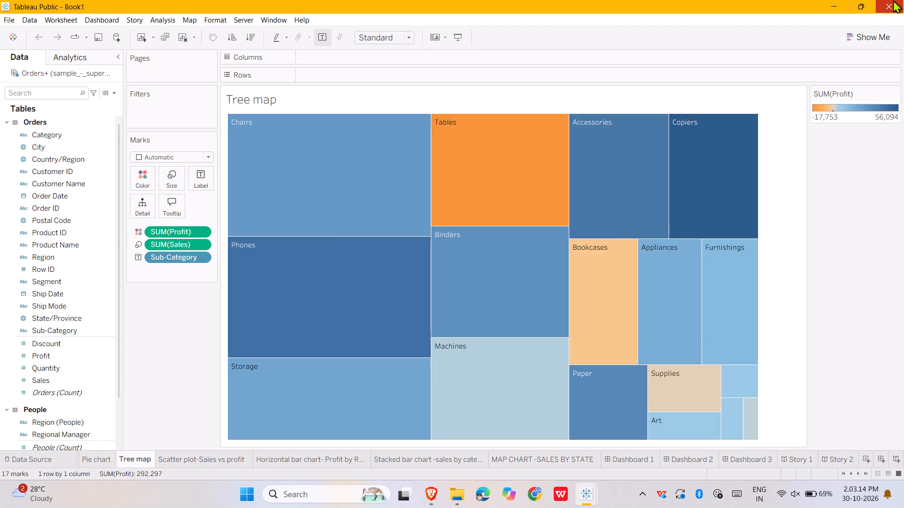
{"action": "triple_click", "coordinate": [893, 0]}
{"action": "triple_click", "coordinate": [893, 0]}
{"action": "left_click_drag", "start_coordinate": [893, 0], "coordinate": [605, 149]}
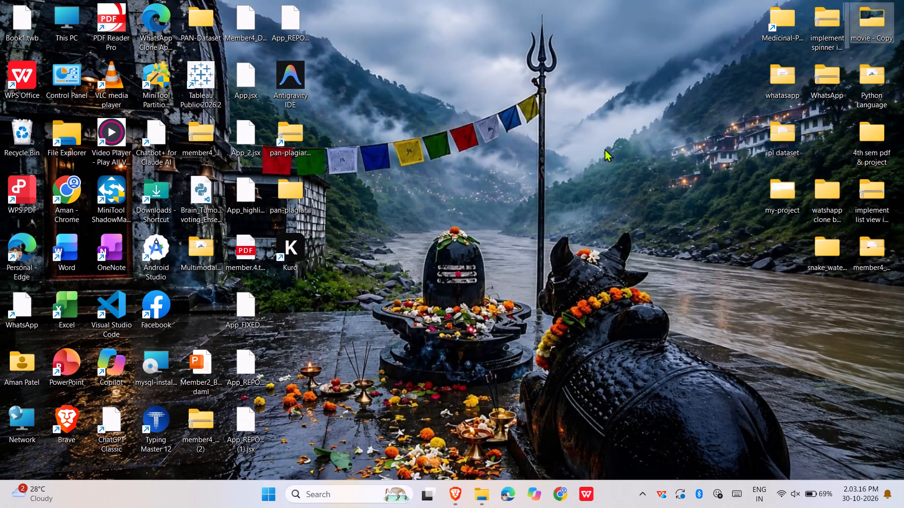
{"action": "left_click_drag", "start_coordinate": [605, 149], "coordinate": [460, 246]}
Bring up the Windows system shortcuts from the desktop.
{"action": "key", "text": "super+x"}
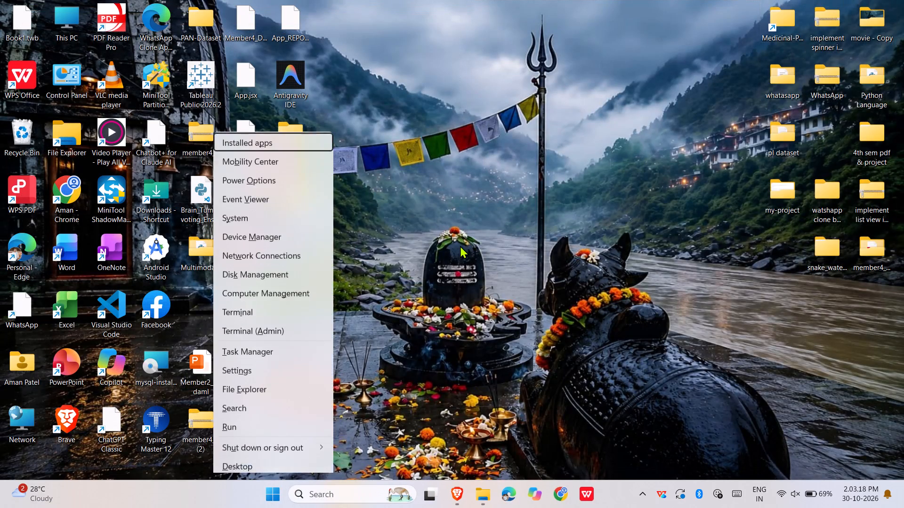